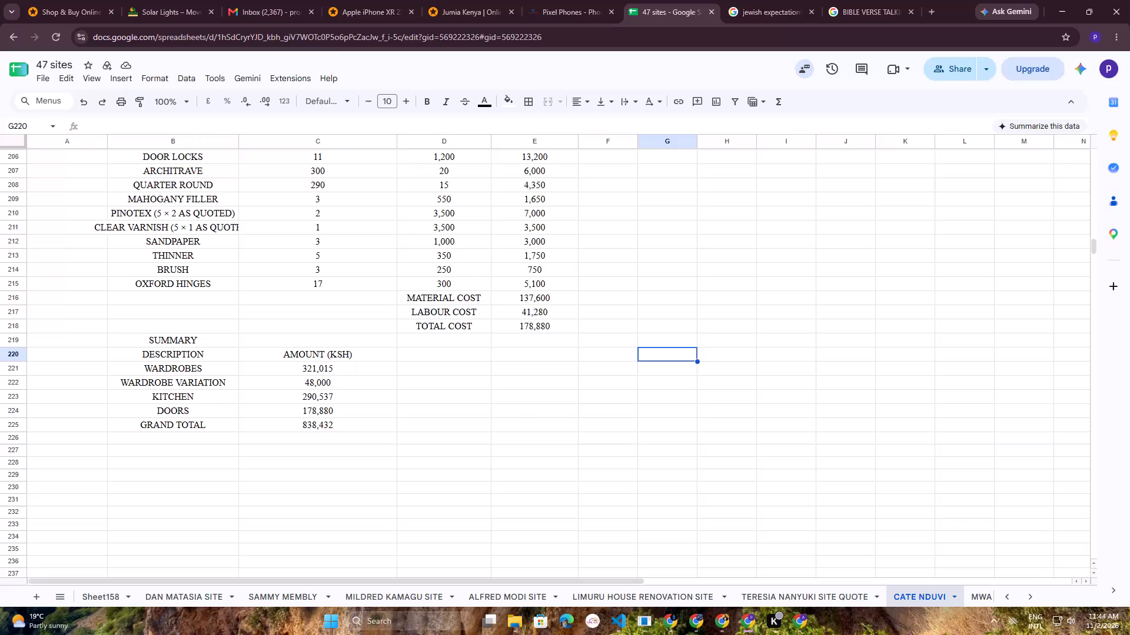
Examine the wardrobes and wardrobe variation cost tables, comparing their total rows with the formatted materials section above.
{"action": "scroll", "coordinate": [433, 397], "scroll_direction": "up", "scroll_amount": 15}
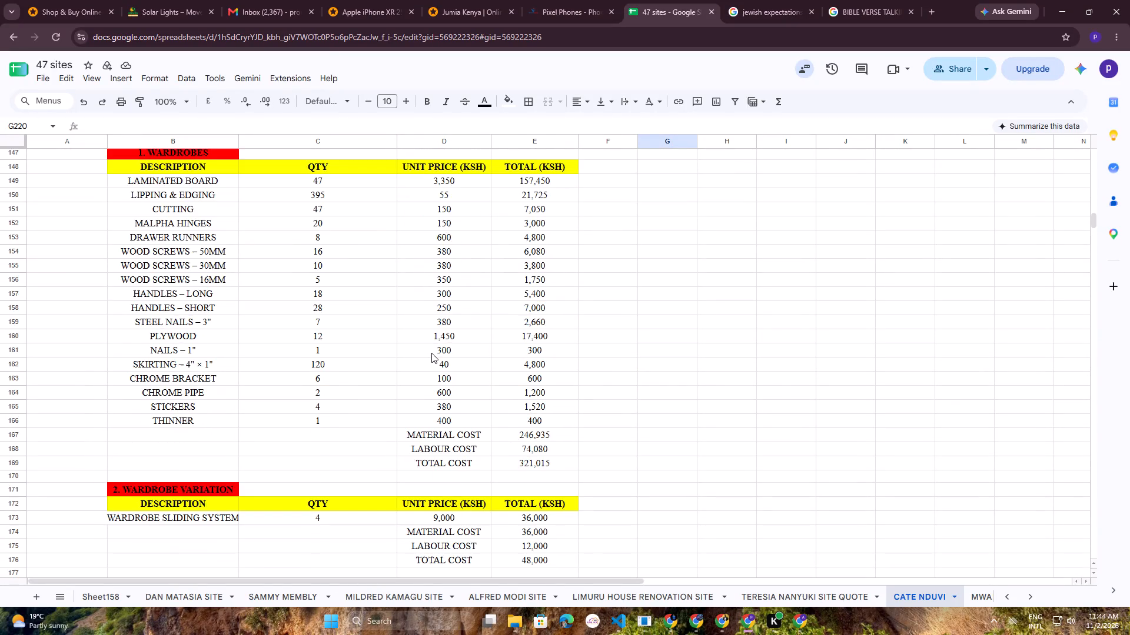
{"action": "scroll", "coordinate": [434, 350], "scroll_direction": "up", "scroll_amount": 1}
{"action": "scroll", "coordinate": [434, 348], "scroll_direction": "down", "scroll_amount": 3}
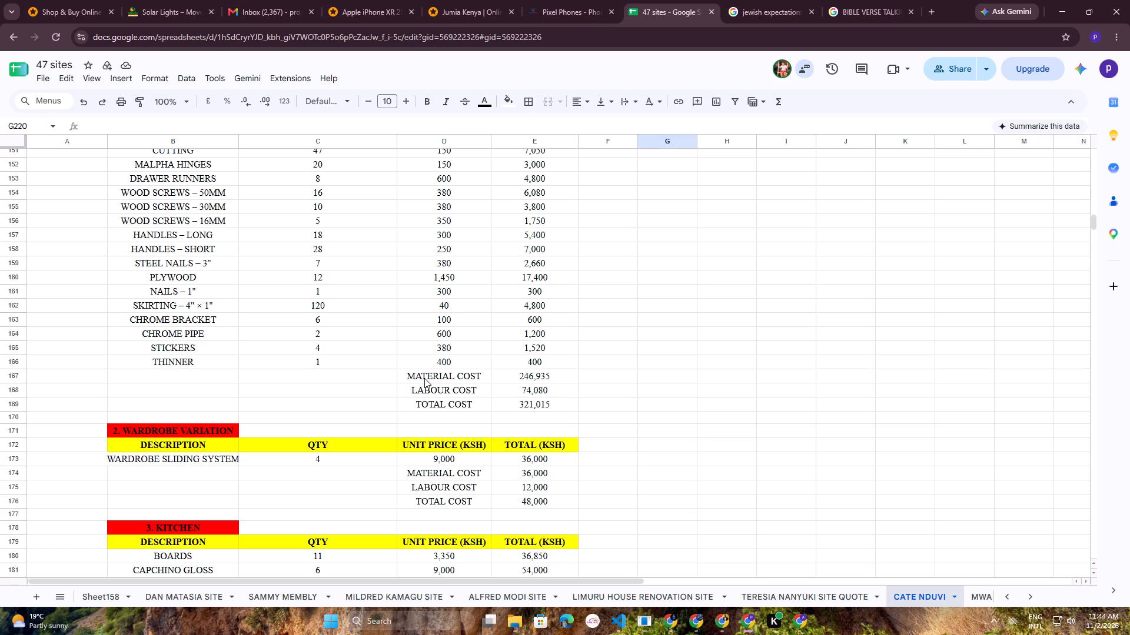
{"action": "scroll", "coordinate": [508, 382], "scroll_direction": "up", "scroll_amount": 5}
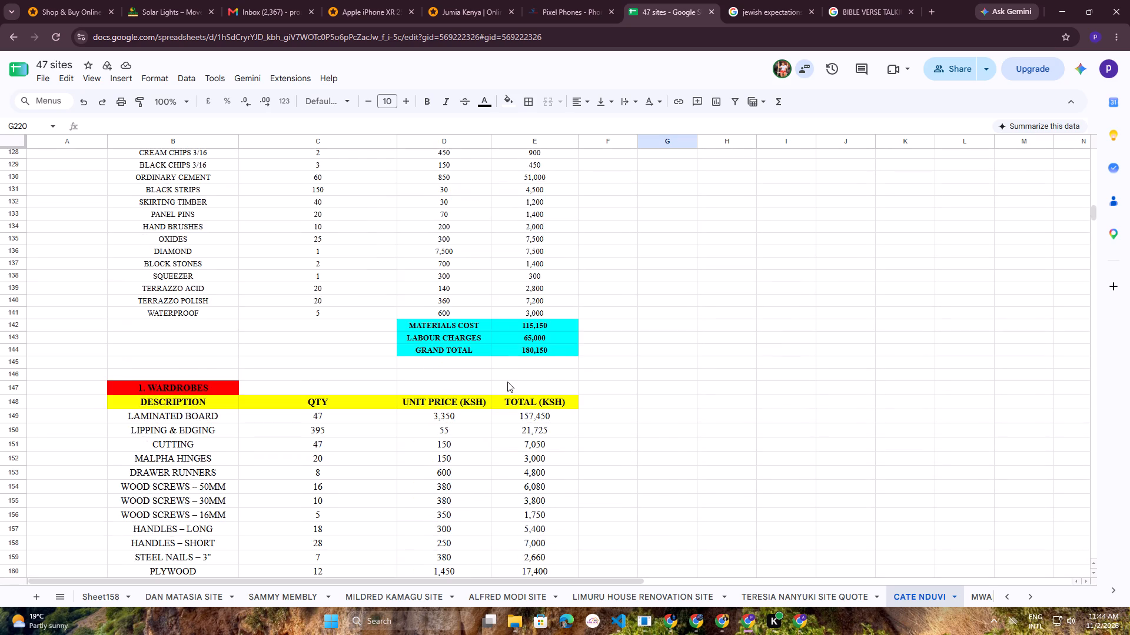
{"action": "scroll", "coordinate": [507, 382], "scroll_direction": "down", "scroll_amount": 4}
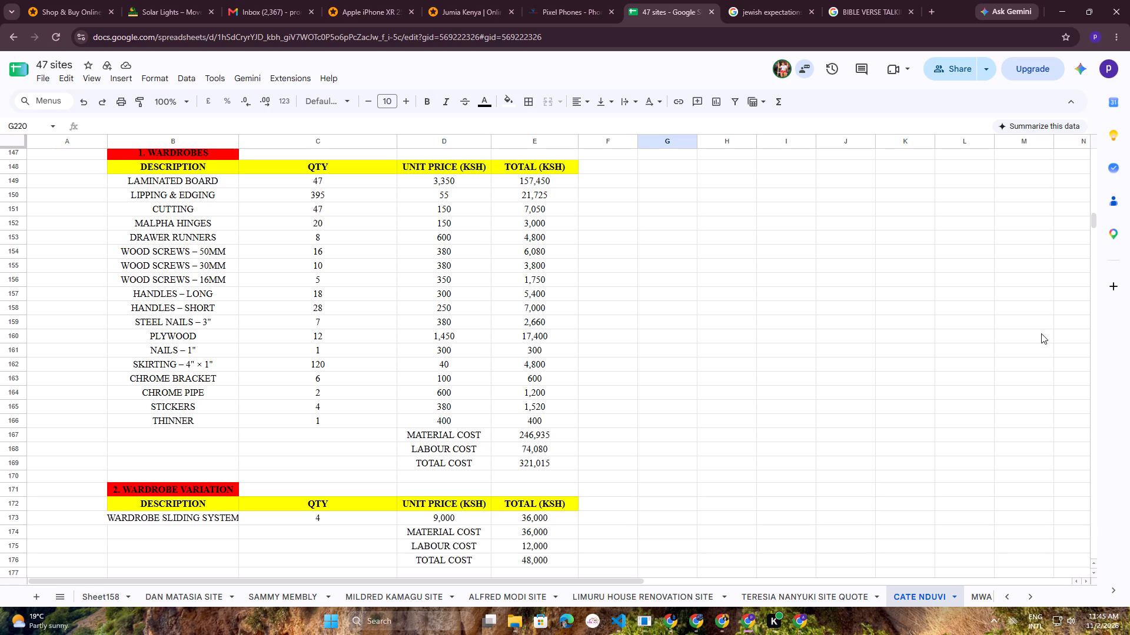
{"action": "left_click", "coordinate": [770, 476]}
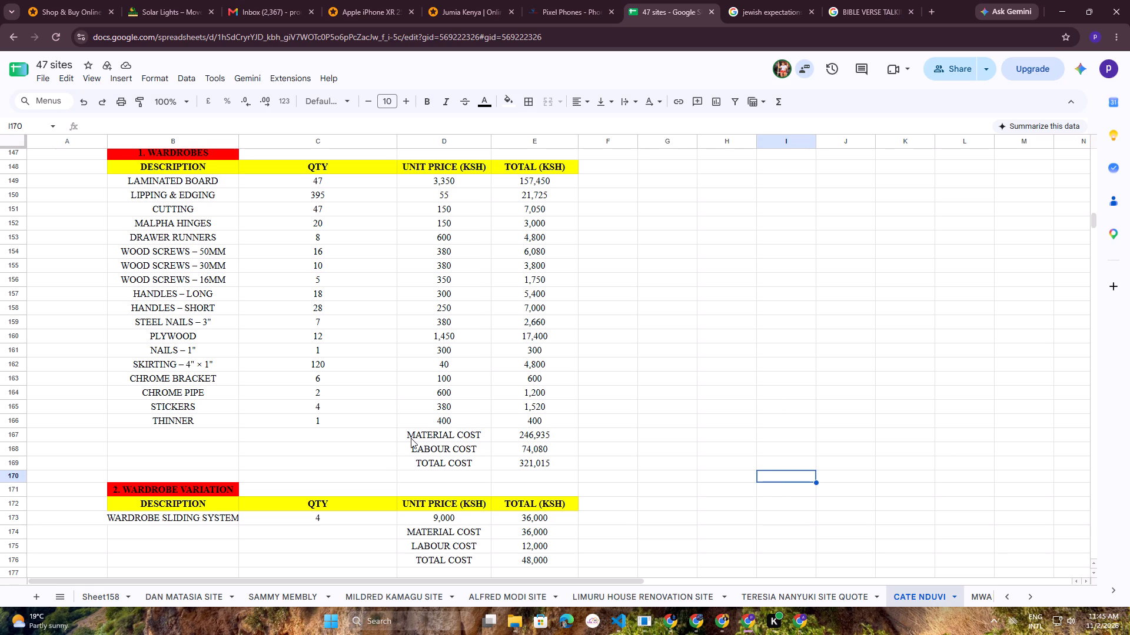
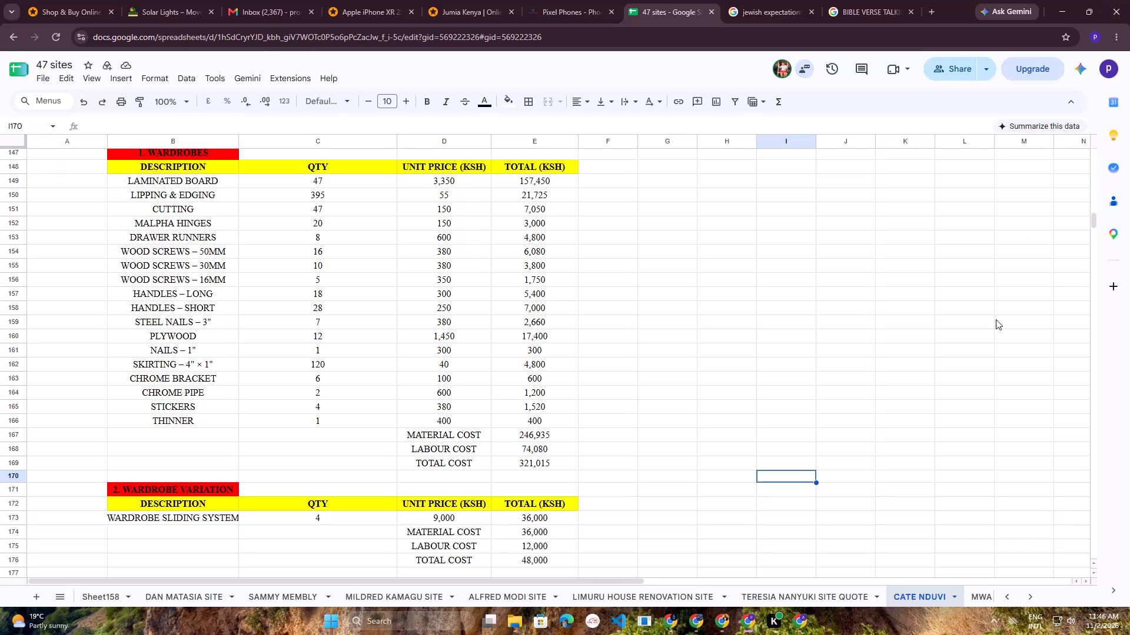
Make the wardrobes table's material, labour and total cost rows (D167:E169) bold with a cyan fill.
{"action": "left_click_drag", "start_coordinate": [417, 432], "coordinate": [503, 451]}
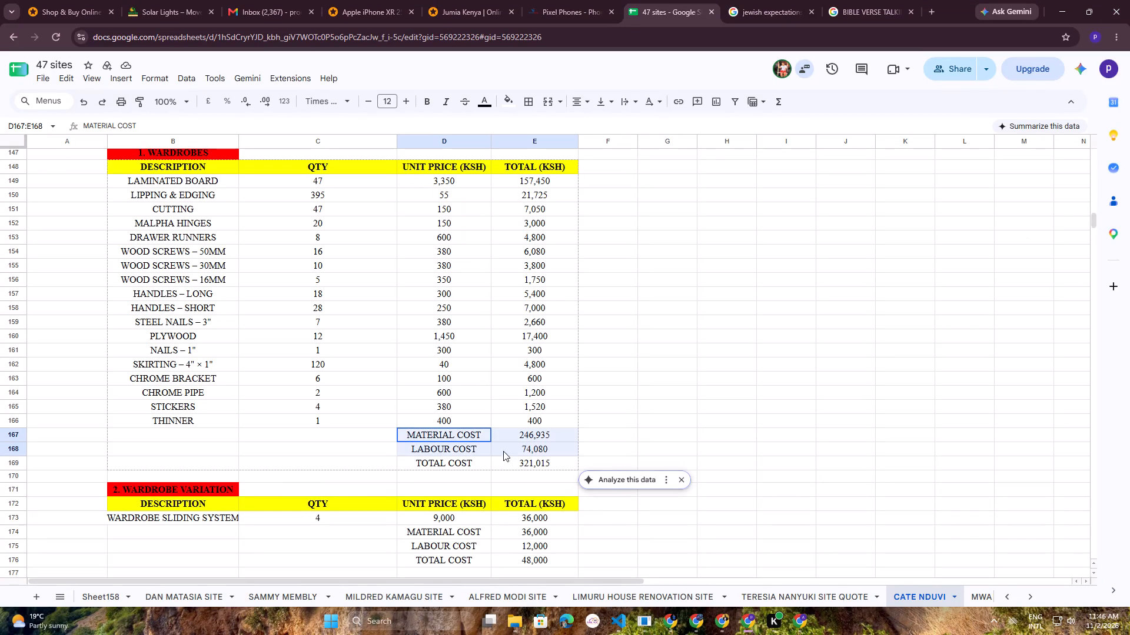
{"action": "left_click_drag", "start_coordinate": [503, 451], "coordinate": [534, 462]}
{"action": "left_click_drag", "start_coordinate": [428, 110], "coordinate": [428, 99]}
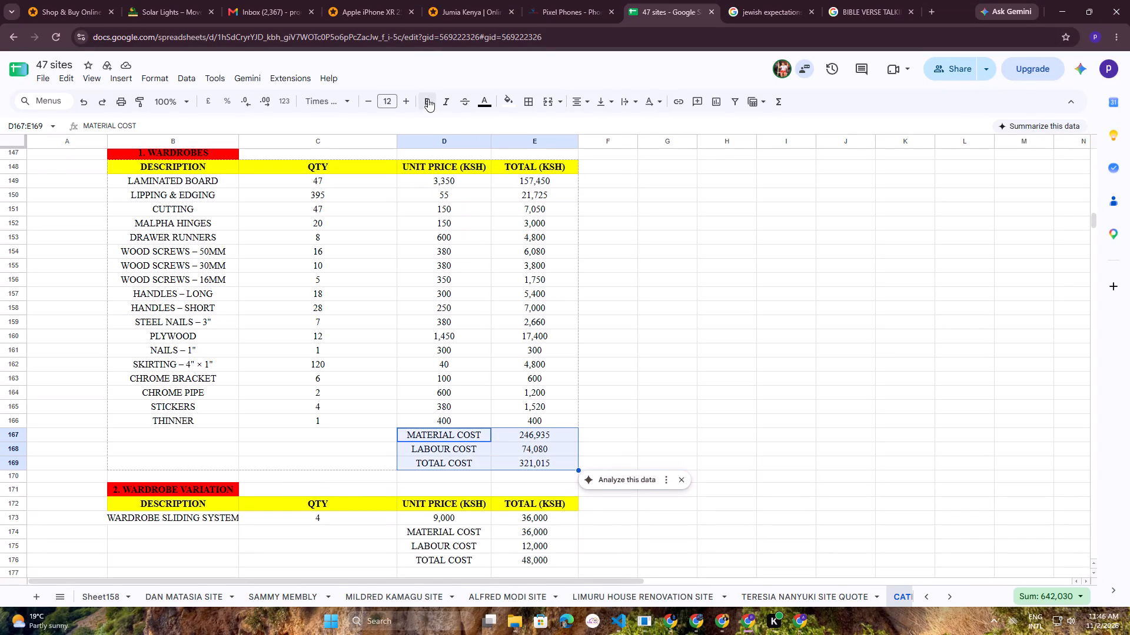
{"action": "left_click_drag", "start_coordinate": [428, 99], "coordinate": [427, 96]}
{"action": "left_click", "coordinate": [428, 99]}
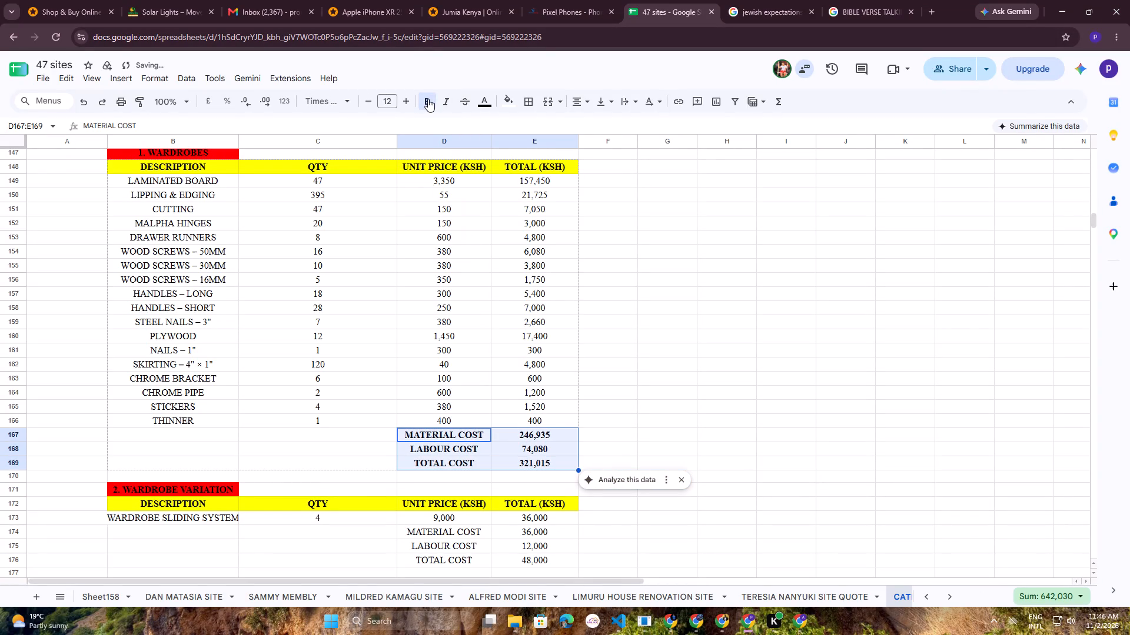
{"action": "left_click", "coordinate": [506, 99]}
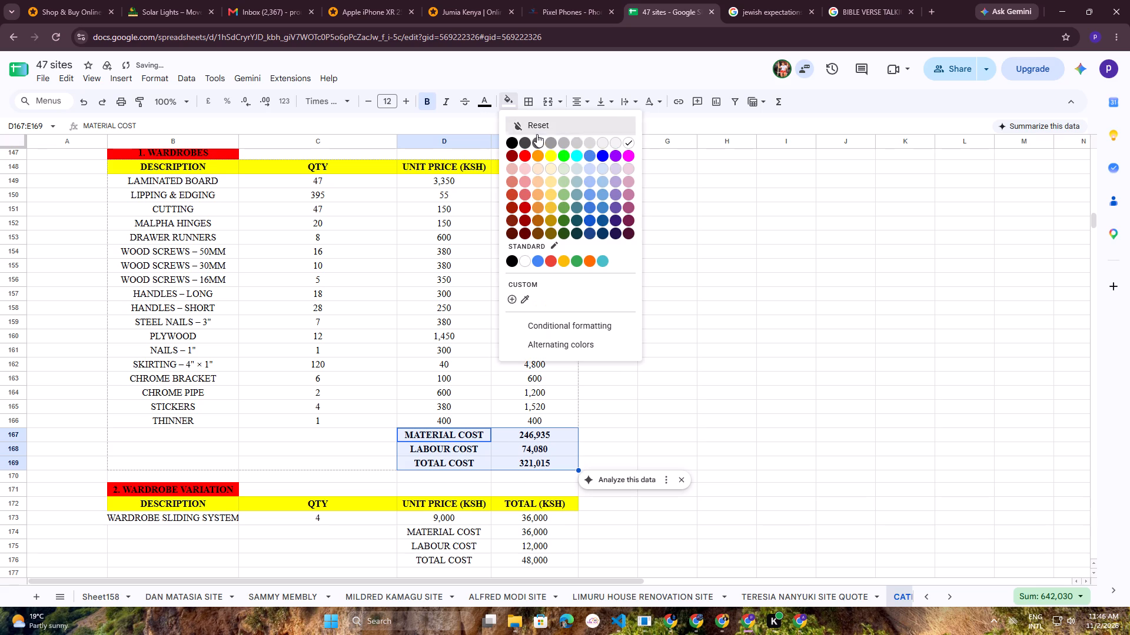
{"action": "left_click", "coordinate": [581, 153]}
{"action": "left_click", "coordinate": [760, 405]}
Make the wardrobe variation table's material, labour and total cost rows (D174:E176) bold with a cyan fill.
{"action": "scroll", "coordinate": [593, 367], "scroll_direction": "down", "scroll_amount": 4}
{"action": "left_click_drag", "start_coordinate": [407, 295], "coordinate": [524, 329]}
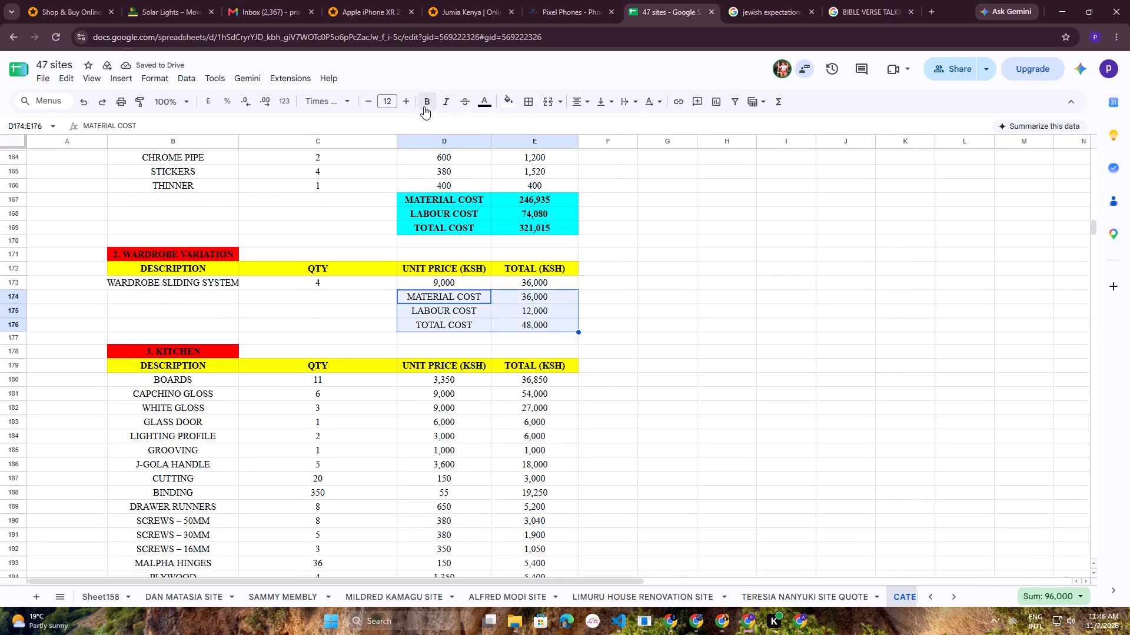
{"action": "left_click", "coordinate": [424, 106]}
{"action": "left_click", "coordinate": [506, 107]}
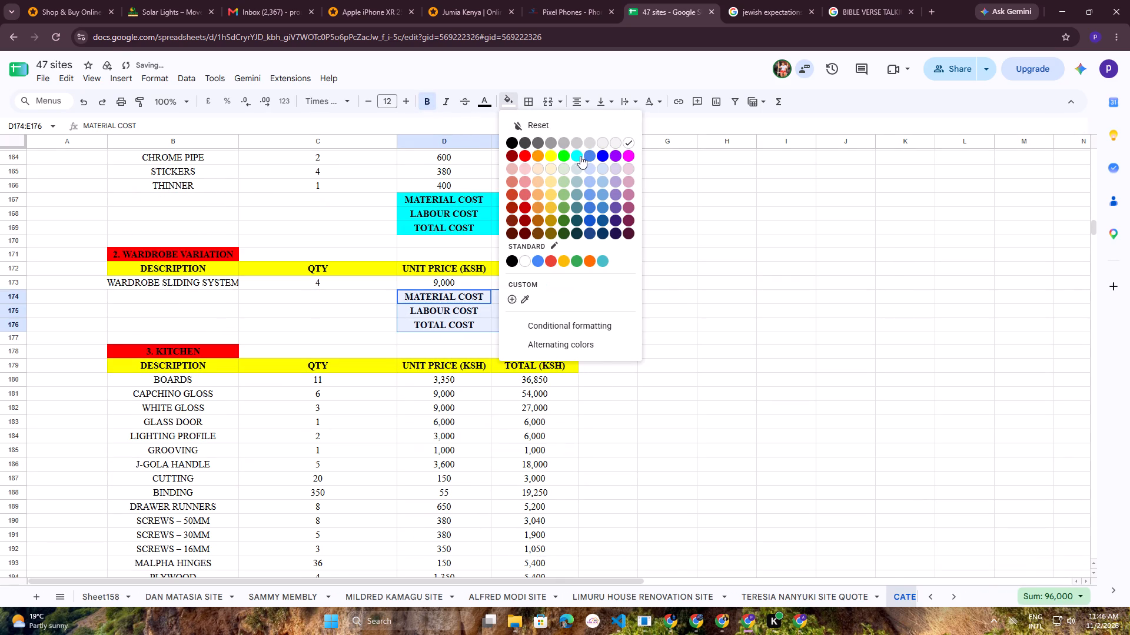
{"action": "left_click", "coordinate": [580, 156]}
{"action": "left_click", "coordinate": [786, 316]}
Make the kitchen table's material, labour and total cost rows (D198:E200) bold with a cyan fill.
{"action": "scroll", "coordinate": [585, 299], "scroll_direction": "down", "scroll_amount": 4}
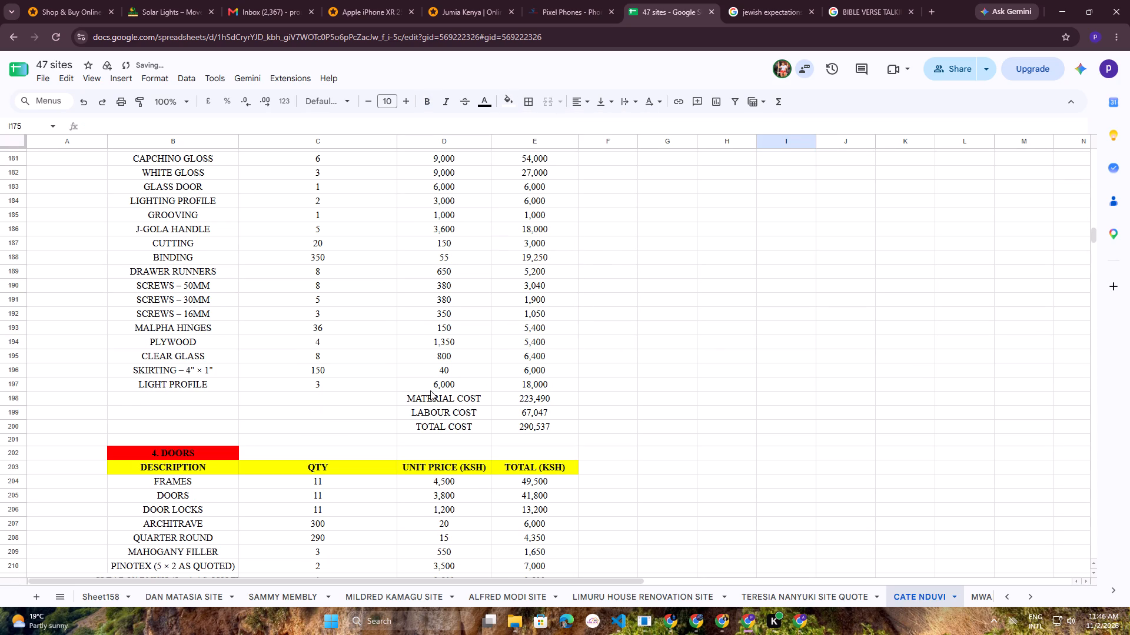
{"action": "left_click_drag", "start_coordinate": [424, 396], "coordinate": [553, 424]}
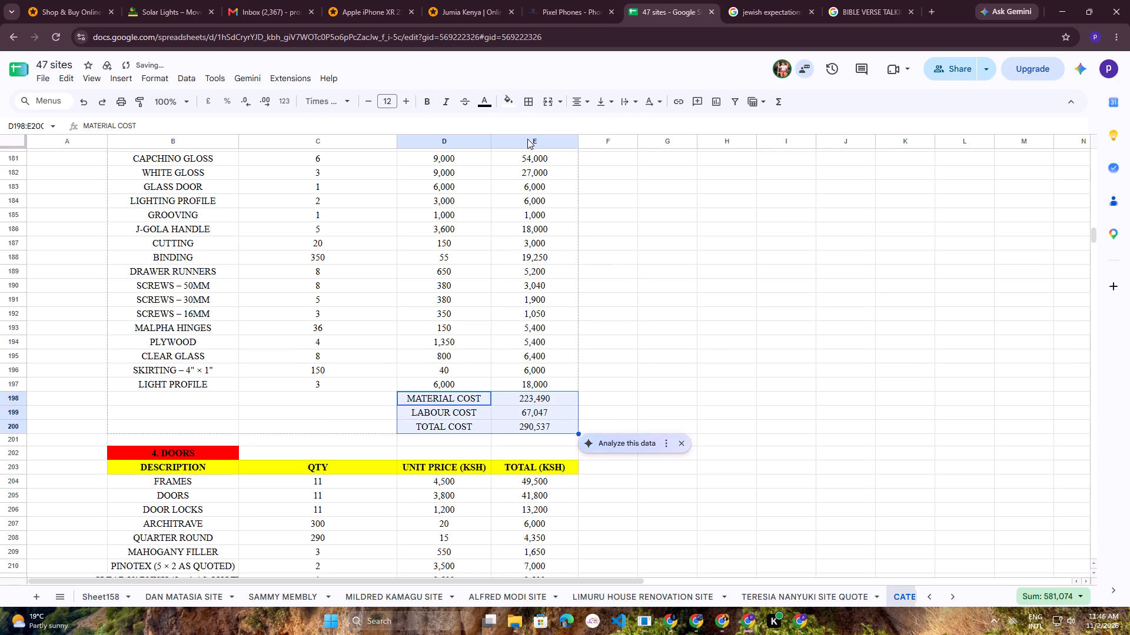
{"action": "left_click", "coordinate": [426, 99]}
{"action": "left_click", "coordinate": [510, 103]}
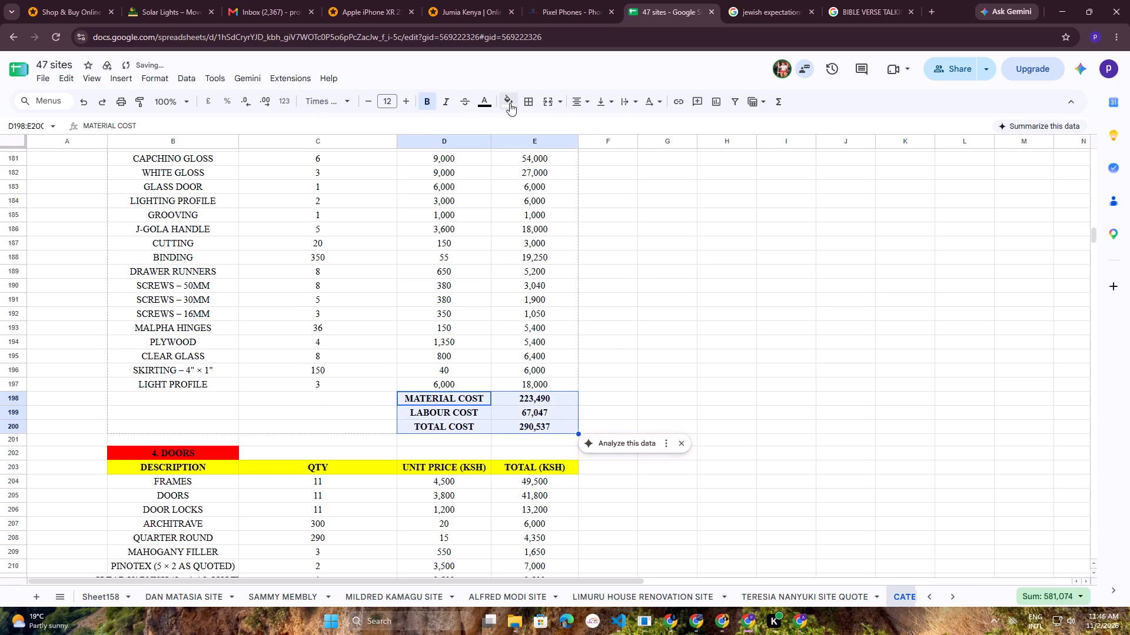
{"action": "left_click", "coordinate": [577, 158]}
{"action": "left_click", "coordinate": [749, 385]}
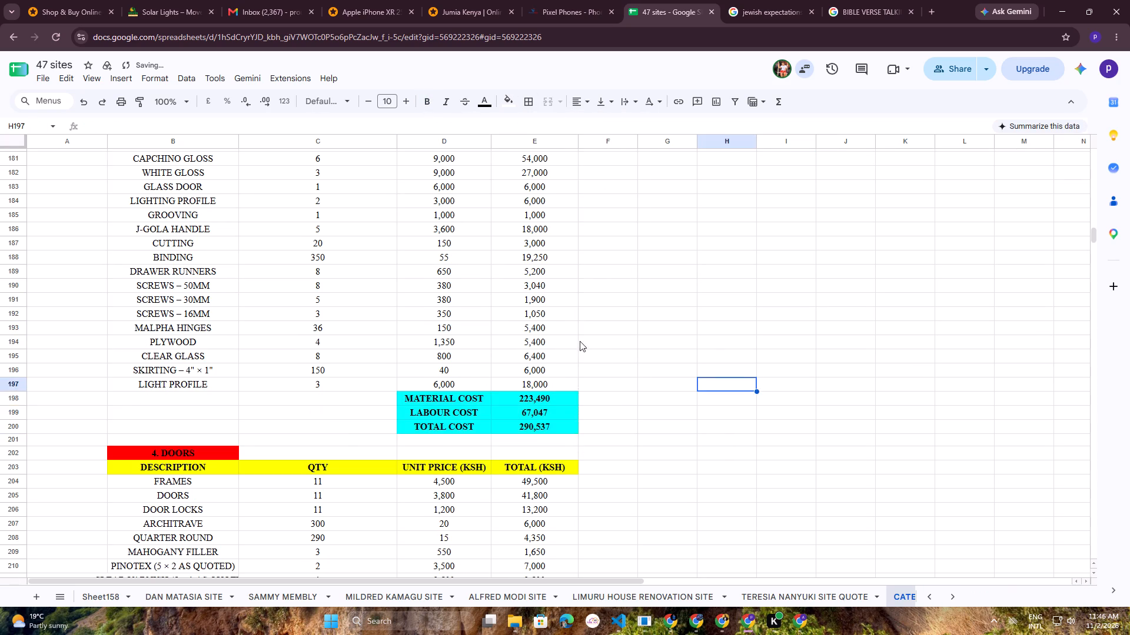
Make the doors table's material, labour and total cost rows (D216:E218) bold with a cyan fill.
{"action": "scroll", "coordinate": [574, 326], "scroll_direction": "down", "scroll_amount": 6}
{"action": "left_click_drag", "start_coordinate": [407, 300], "coordinate": [546, 327]}
{"action": "left_click", "coordinate": [423, 103]}
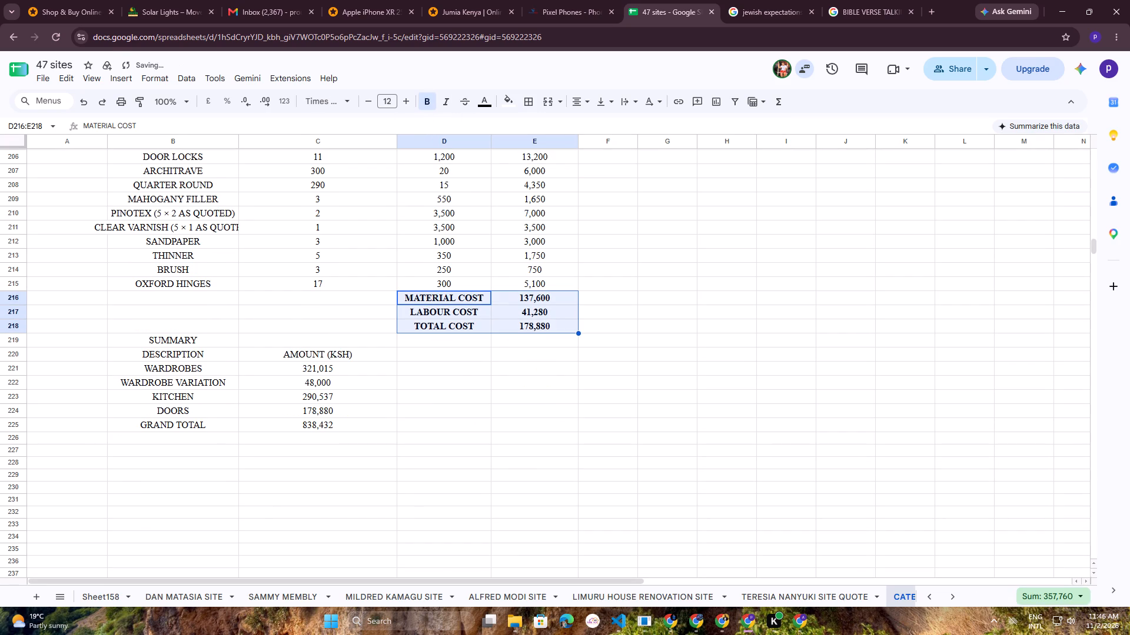
{"action": "left_click", "coordinate": [516, 104]}
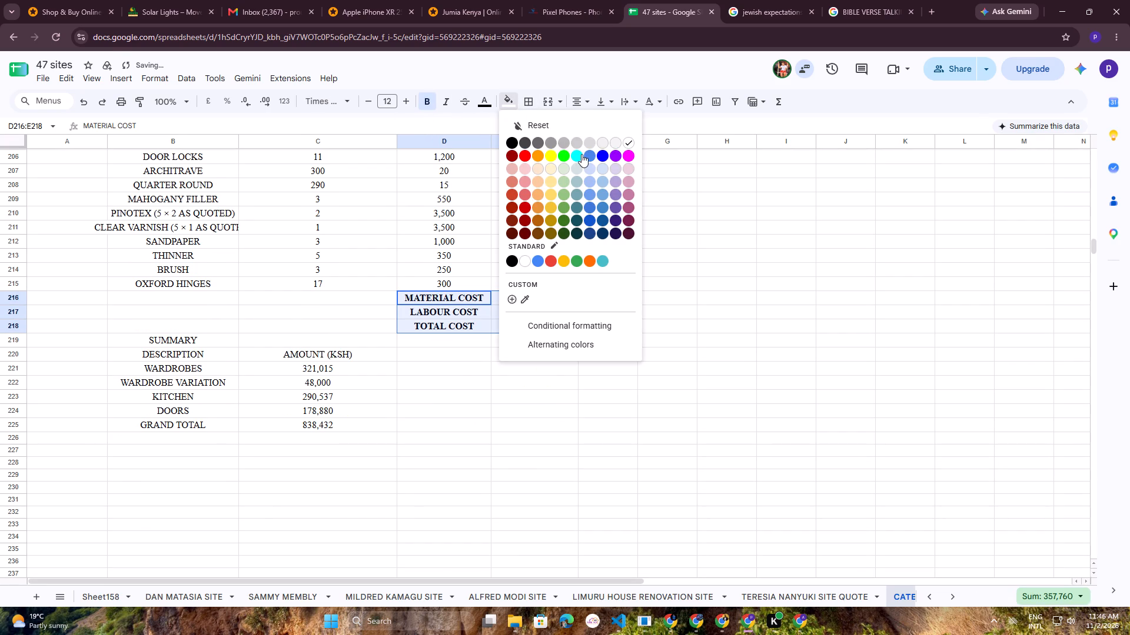
{"action": "left_click", "coordinate": [581, 156]}
{"action": "left_click", "coordinate": [699, 302]}
Fill the wardrobes table's item descriptions, from laminated board to thinner (B149:B166), with pale red.
{"action": "scroll", "coordinate": [499, 385], "scroll_direction": "up", "scroll_amount": 7}
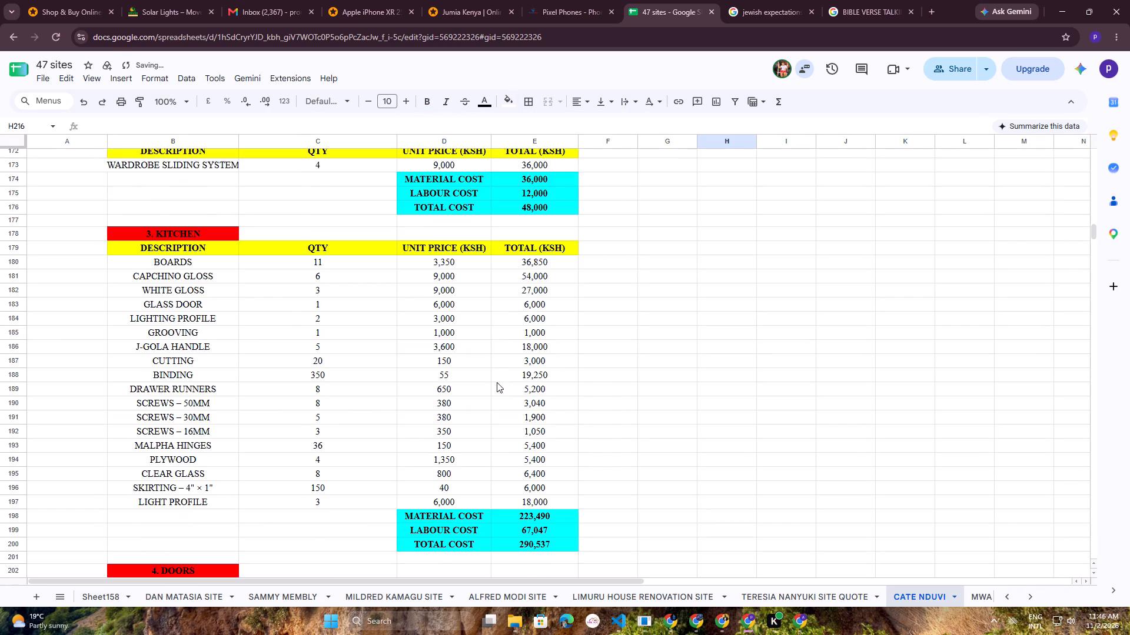
{"action": "scroll", "coordinate": [497, 382], "scroll_direction": "up", "scroll_amount": 10}
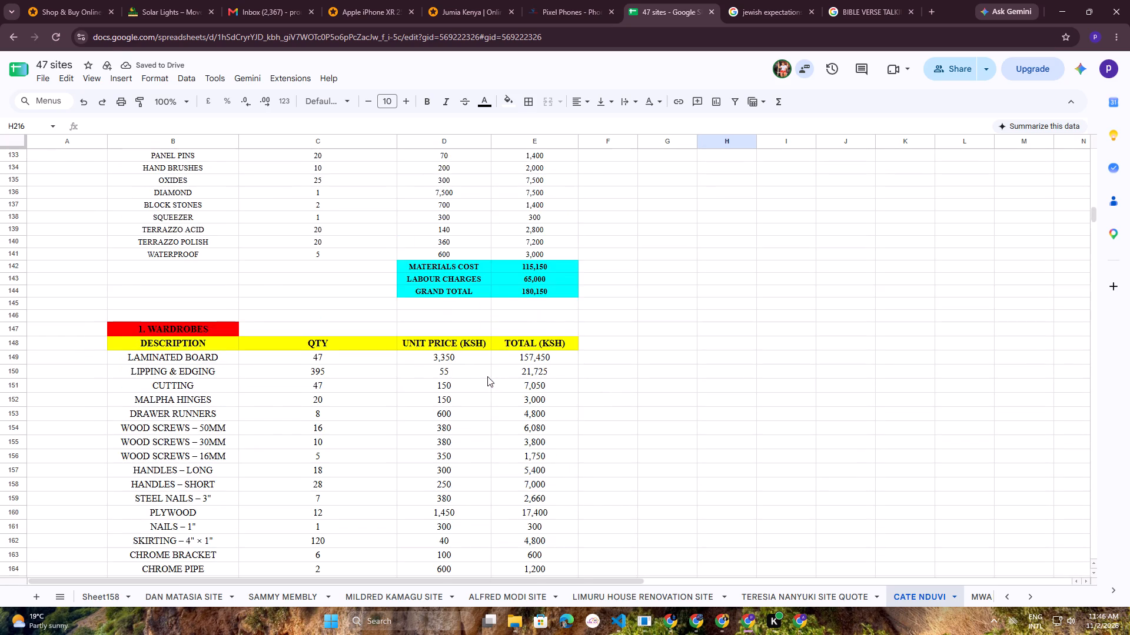
{"action": "scroll", "coordinate": [487, 376], "scroll_direction": "down", "scroll_amount": 2}
{"action": "left_click_drag", "start_coordinate": [178, 236], "coordinate": [198, 466]}
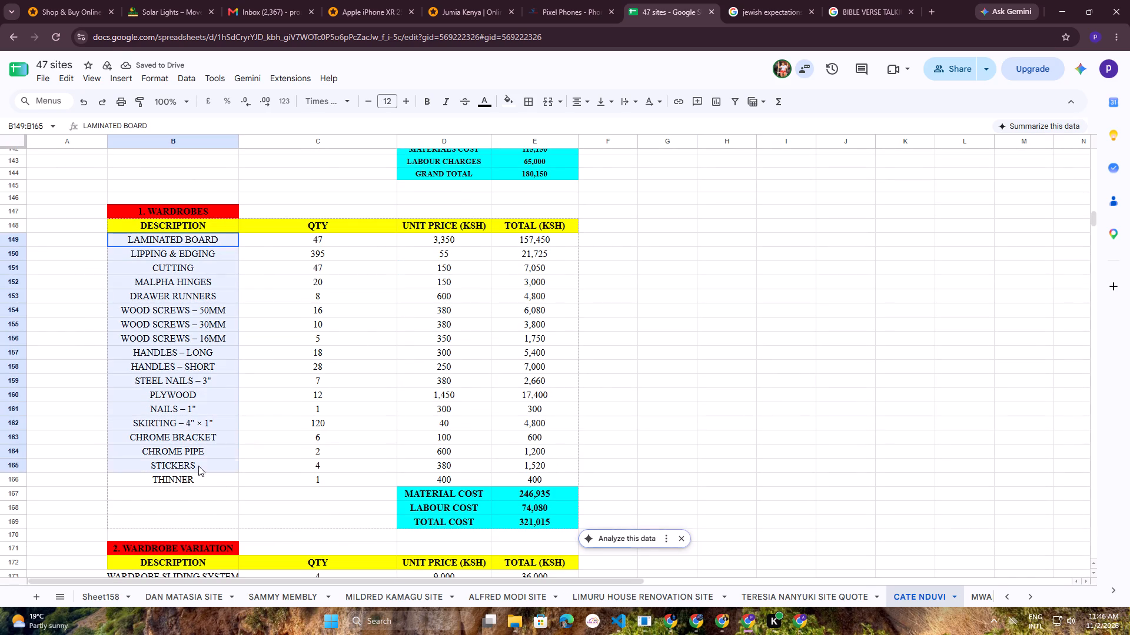
{"action": "left_click_drag", "start_coordinate": [198, 466], "coordinate": [198, 477]}
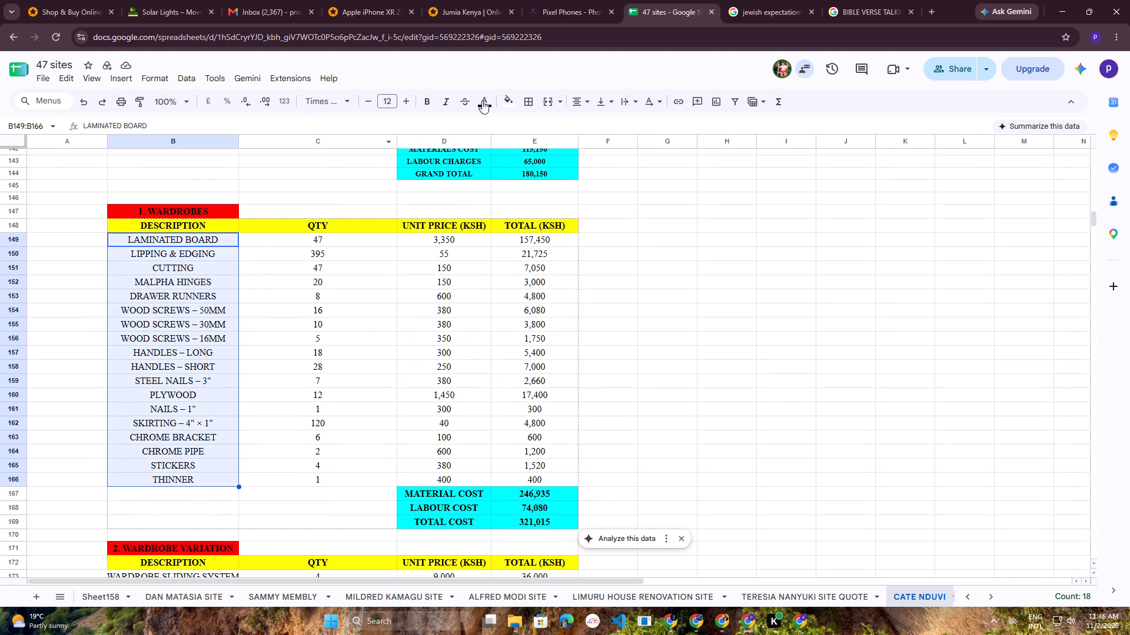
{"action": "left_click", "coordinate": [509, 104]}
{"action": "left_click", "coordinate": [510, 168]}
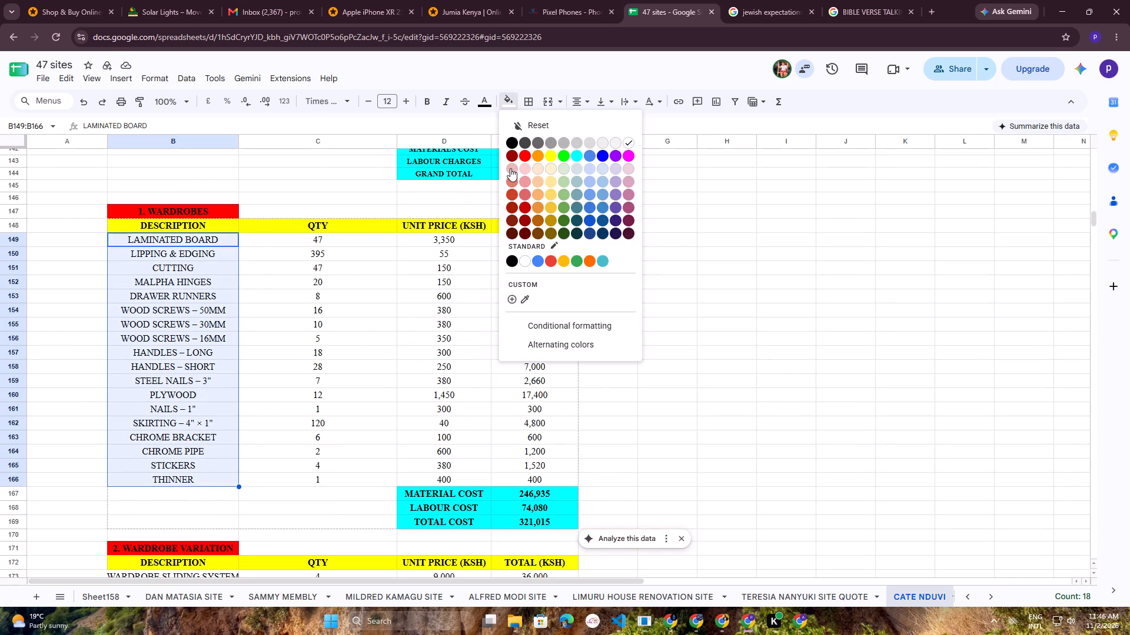
{"action": "left_click", "coordinate": [691, 403]}
Fill the wardrobes table's quantity and unit price values (C149:D166) with pale blue.
{"action": "left_click_drag", "start_coordinate": [270, 243], "coordinate": [450, 366]}
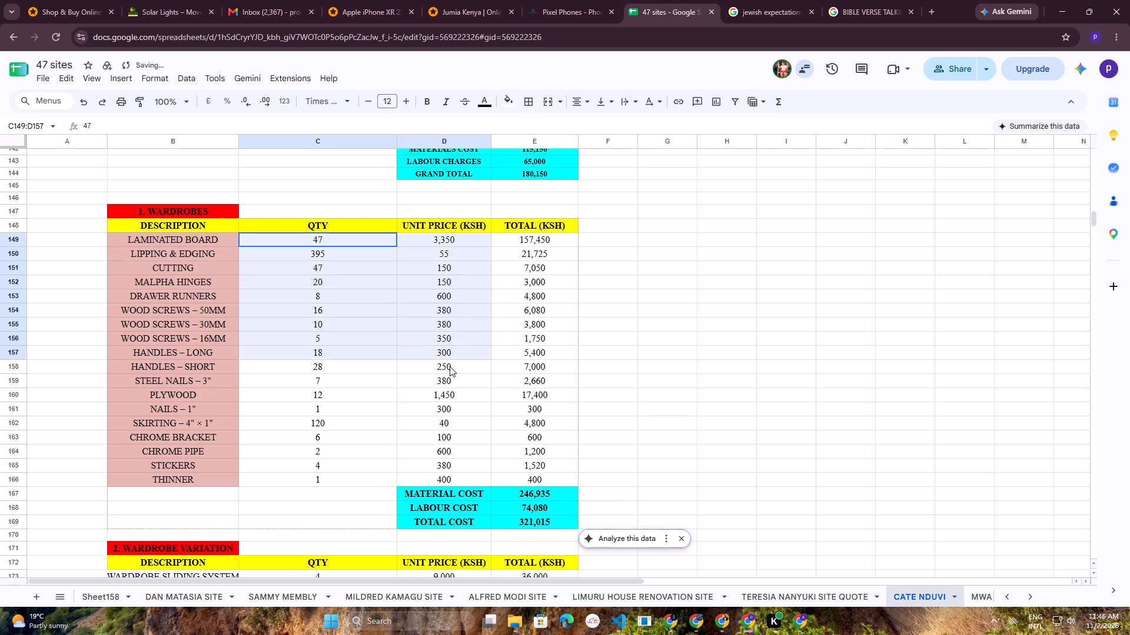
{"action": "left_click_drag", "start_coordinate": [450, 366], "coordinate": [451, 473]}
{"action": "left_click", "coordinate": [509, 106]}
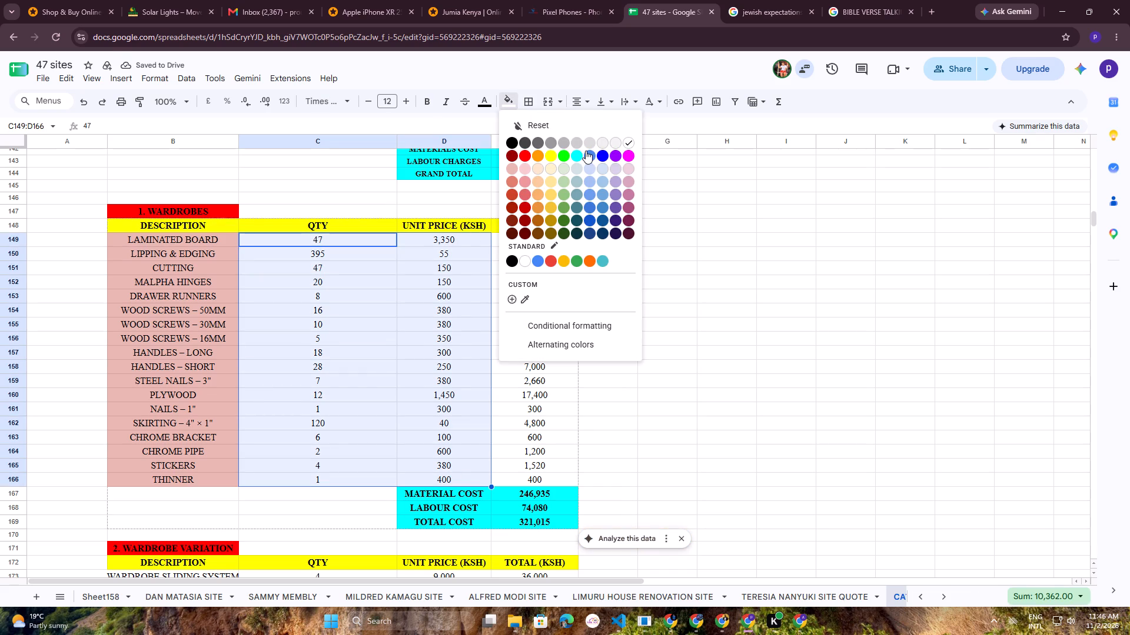
{"action": "left_click", "coordinate": [602, 171]}
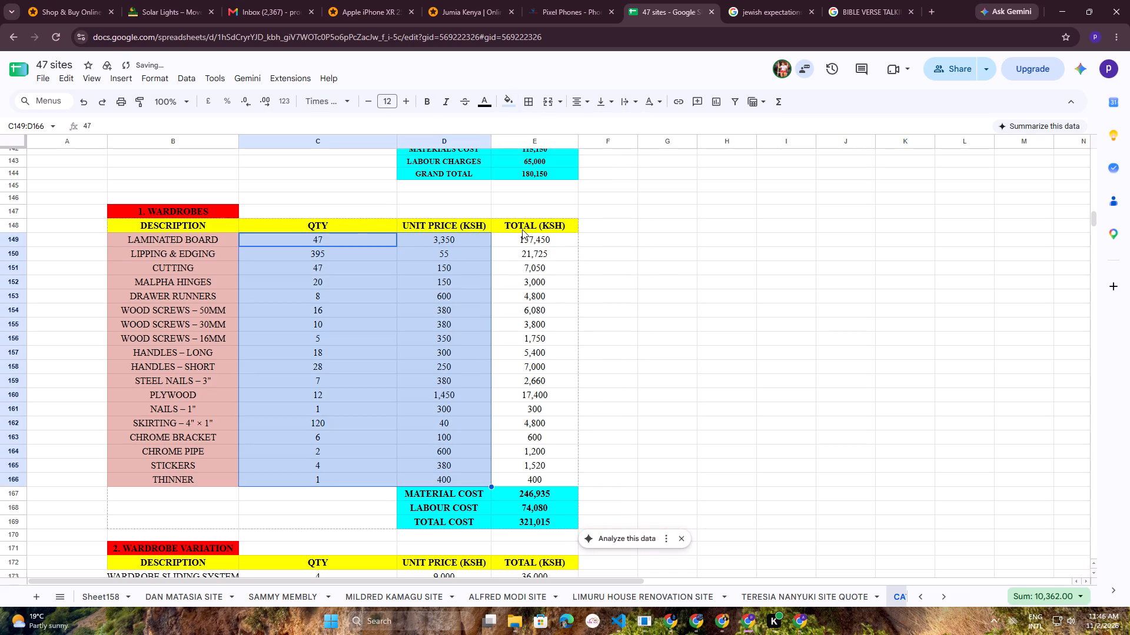
Fill the wardrobes table's item totals (E149:E166) with light golden yellow.
{"action": "left_click_drag", "start_coordinate": [523, 240], "coordinate": [544, 471]}
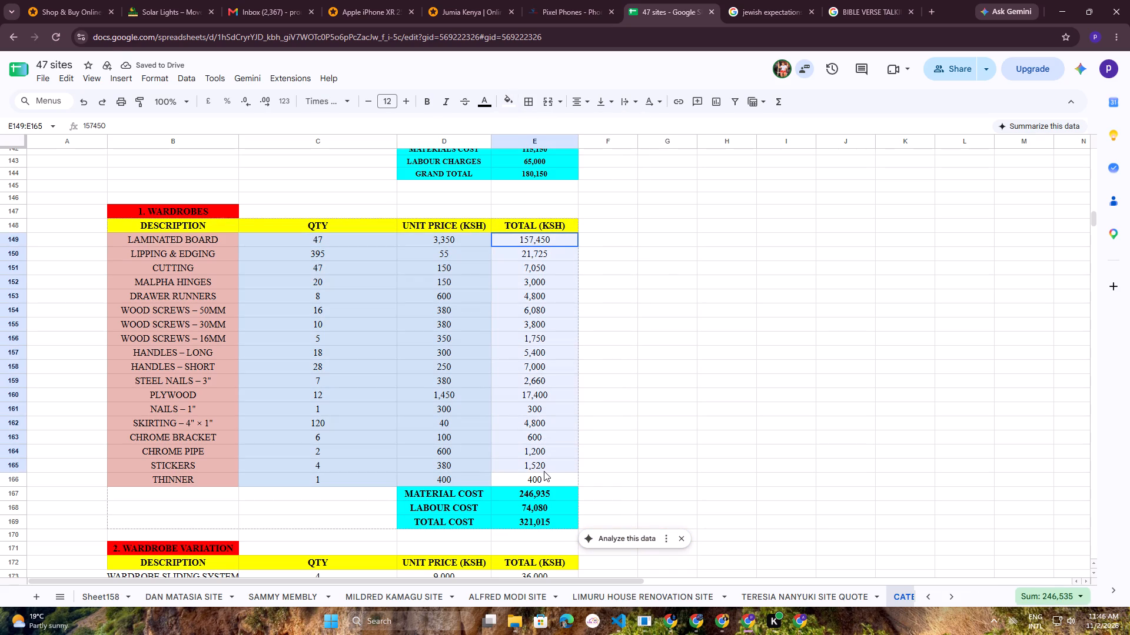
{"action": "left_click_drag", "start_coordinate": [544, 471], "coordinate": [543, 477]}
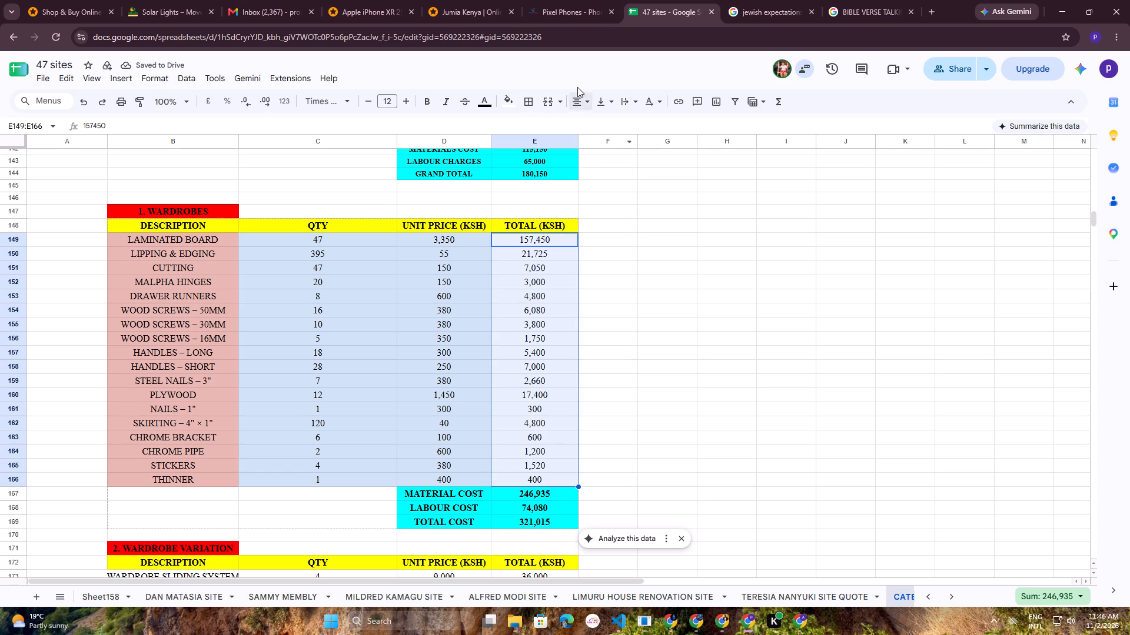
{"action": "left_click", "coordinate": [512, 102]}
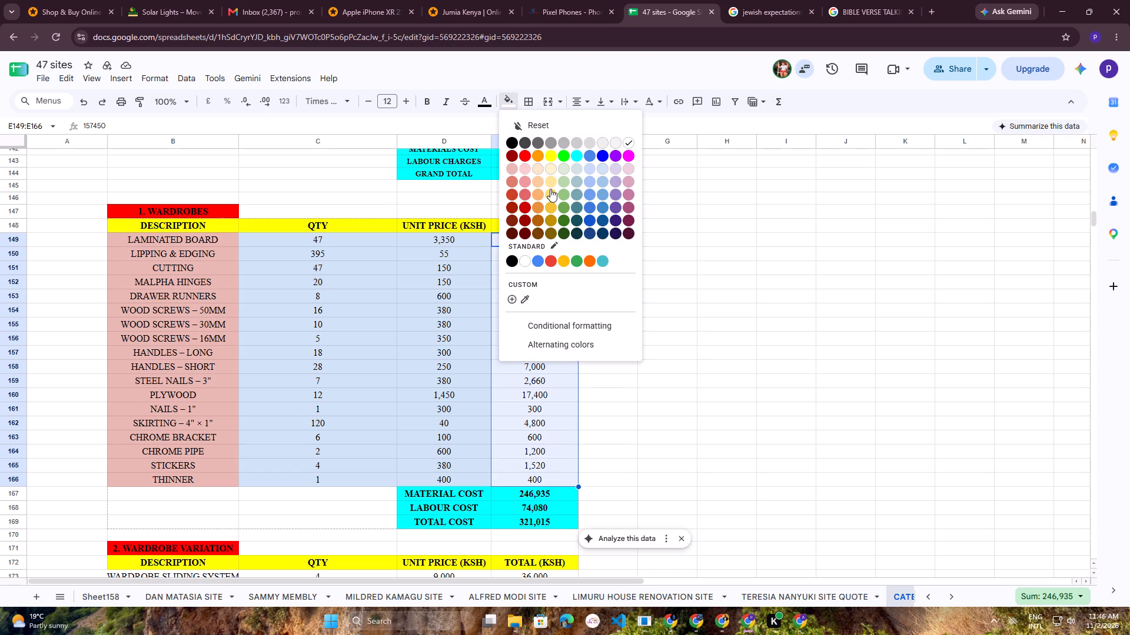
{"action": "left_click", "coordinate": [553, 192]}
{"action": "left_click", "coordinate": [733, 329]}
Fill the wardrobe variation table's description cells, including the blank ones beside the cost rows (B173:B176), with pale red.
{"action": "scroll", "coordinate": [668, 288], "scroll_direction": "down", "scroll_amount": 3}
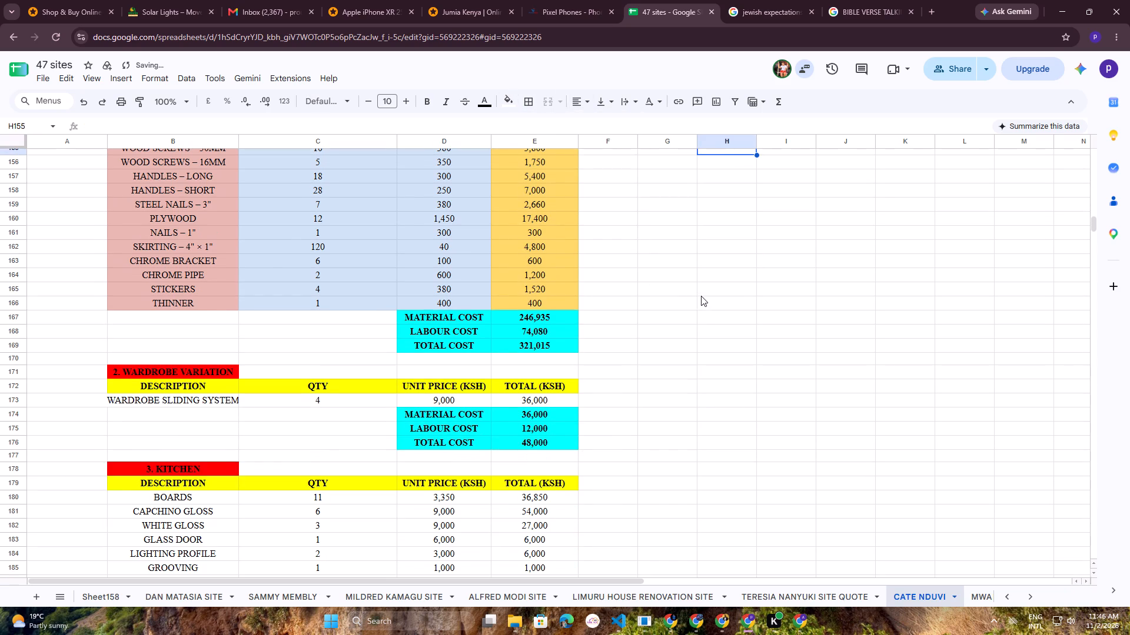
{"action": "scroll", "coordinate": [701, 297], "scroll_direction": "down", "scroll_amount": 1}
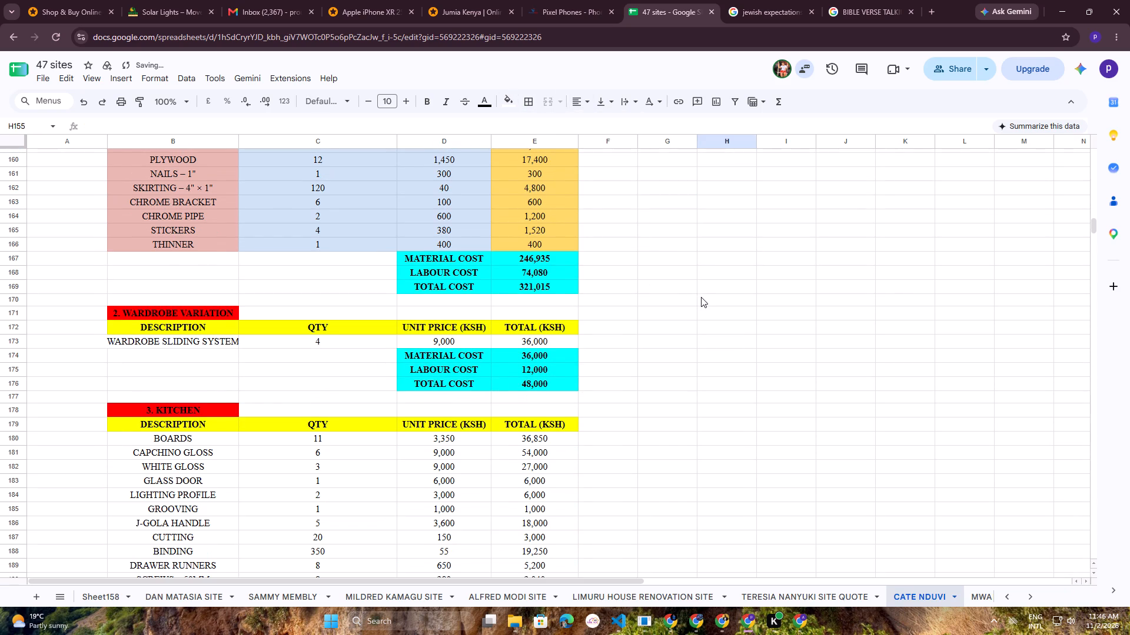
{"action": "left_click_drag", "start_coordinate": [181, 341], "coordinate": [182, 340]}
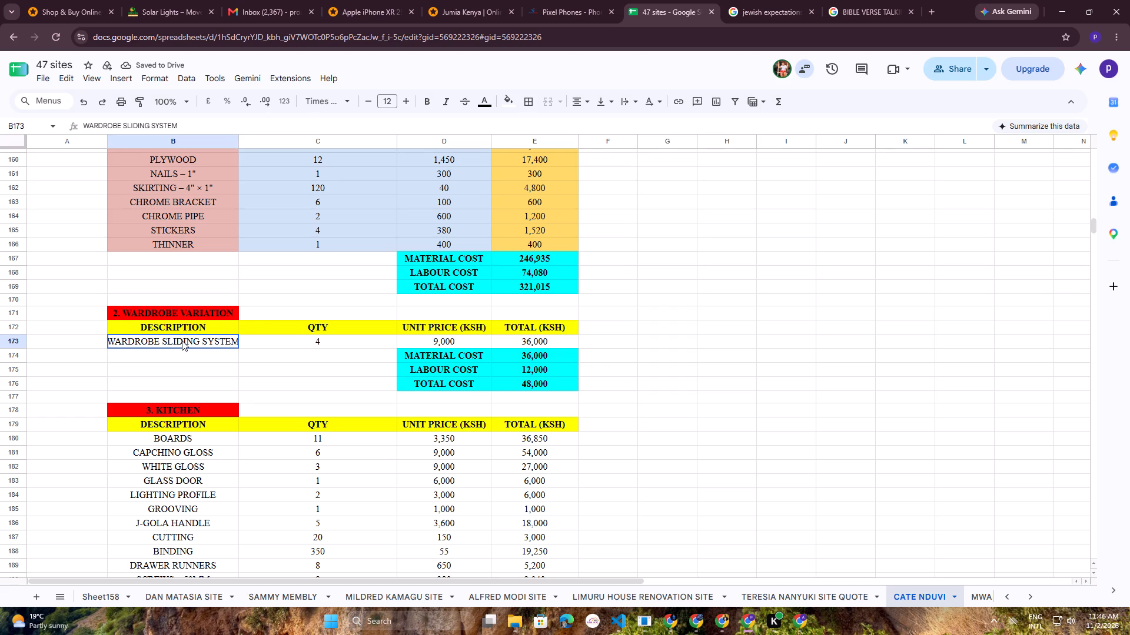
{"action": "left_click_drag", "start_coordinate": [182, 340], "coordinate": [184, 382]}
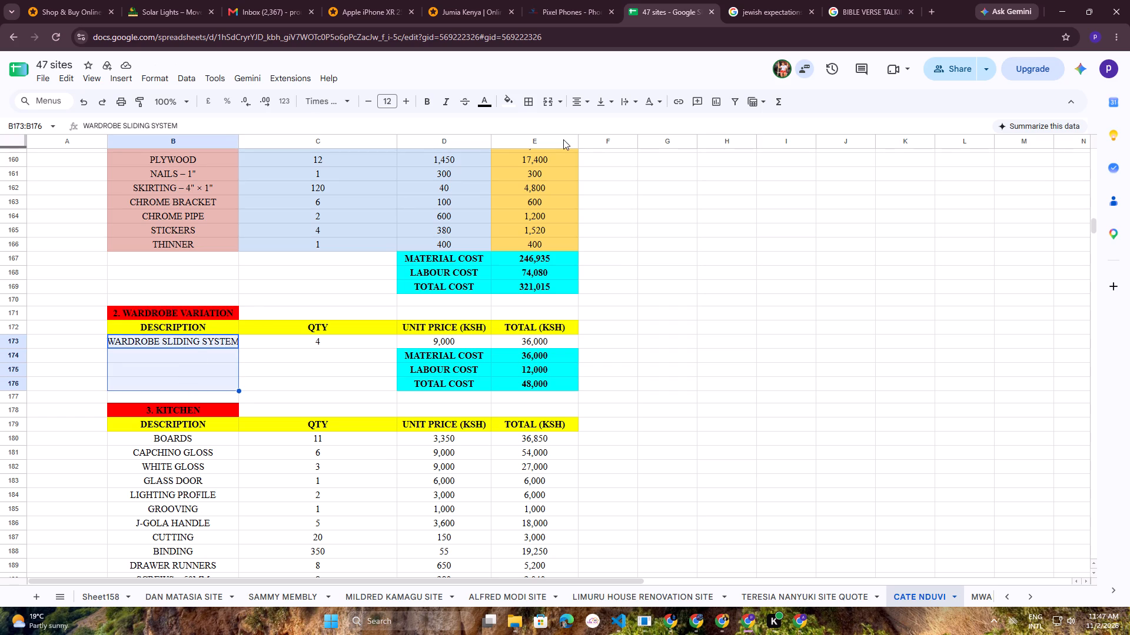
{"action": "left_click", "coordinate": [508, 106]}
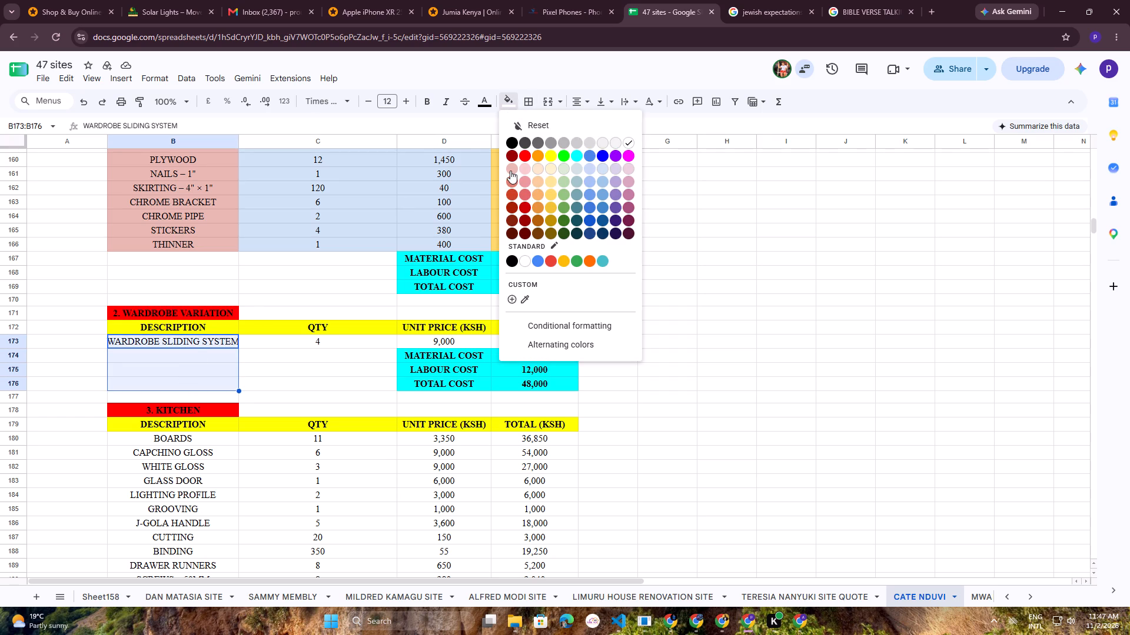
{"action": "left_click", "coordinate": [510, 171]}
Fill the wardrobe variation table's quantity cells down to the total cost row (C173:C176) with pale blue.
{"action": "left_click_drag", "start_coordinate": [326, 344], "coordinate": [327, 382]}
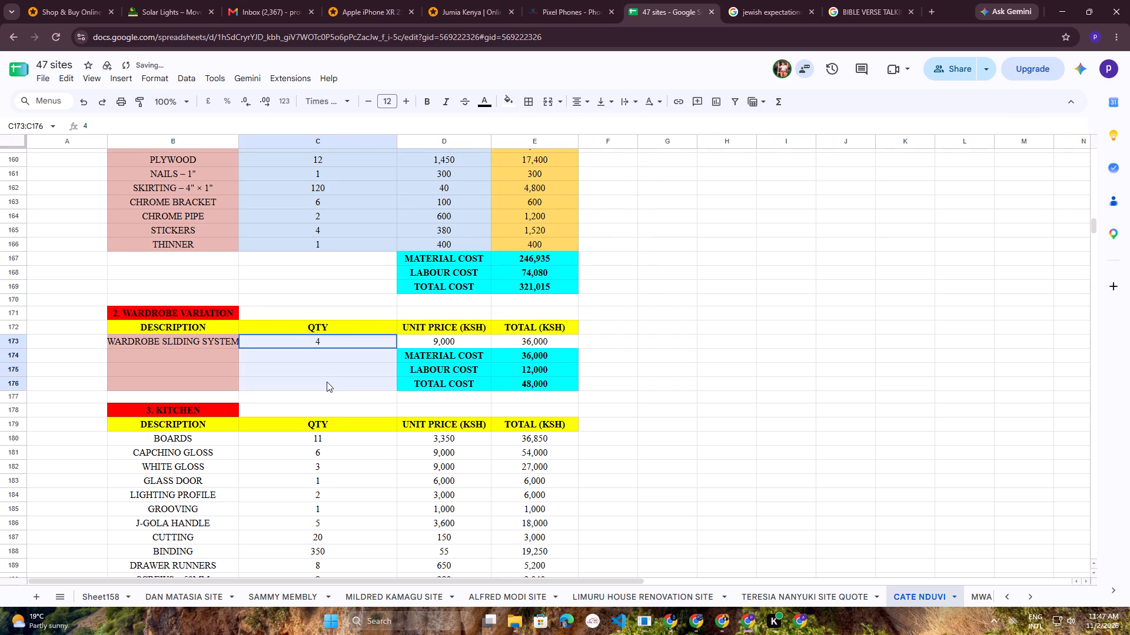
{"action": "left_click_drag", "start_coordinate": [327, 382], "coordinate": [327, 383]}
{"action": "left_click", "coordinate": [512, 101]}
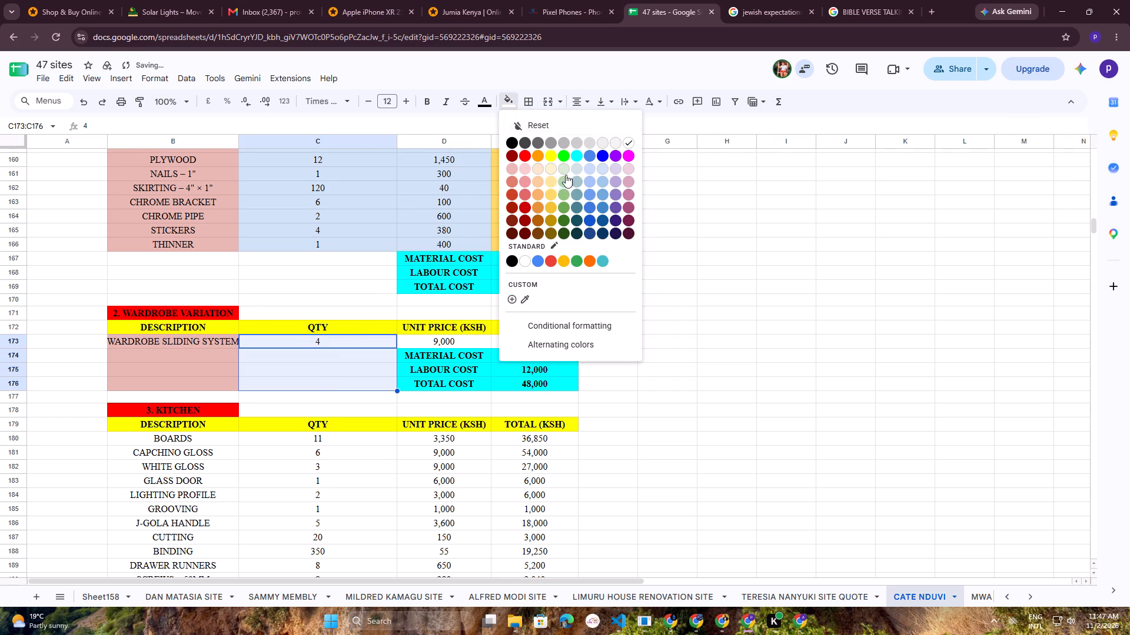
{"action": "left_click", "coordinate": [603, 172]}
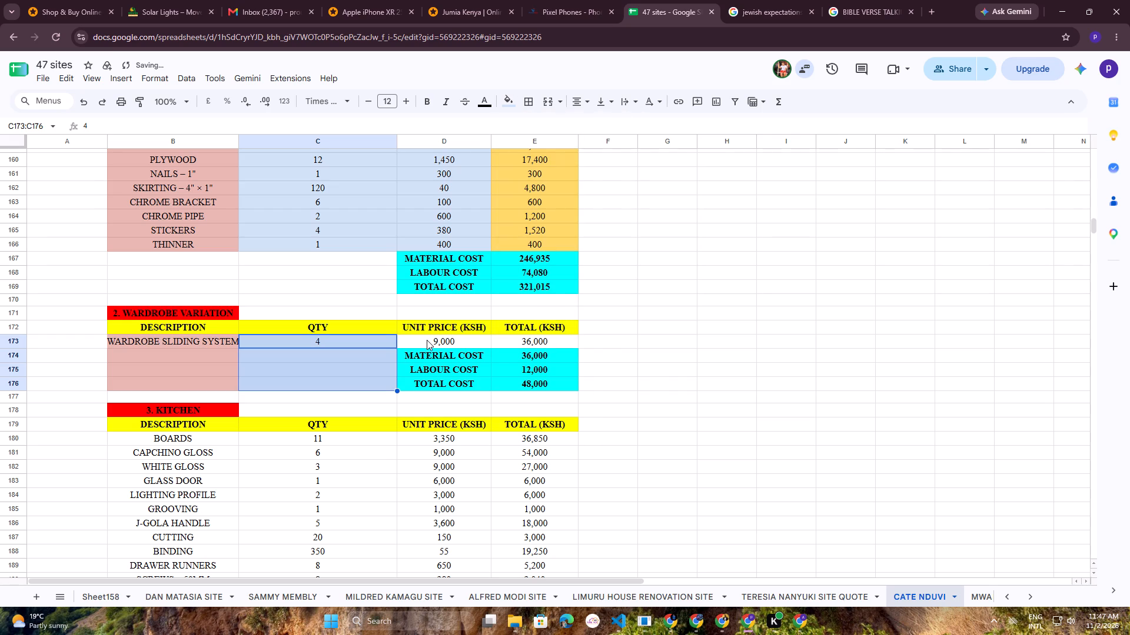
Fill the wardrobe sliding system's unit price and total cells (D173:E173) with light golden yellow.
{"action": "left_click_drag", "start_coordinate": [426, 342], "coordinate": [540, 345]}
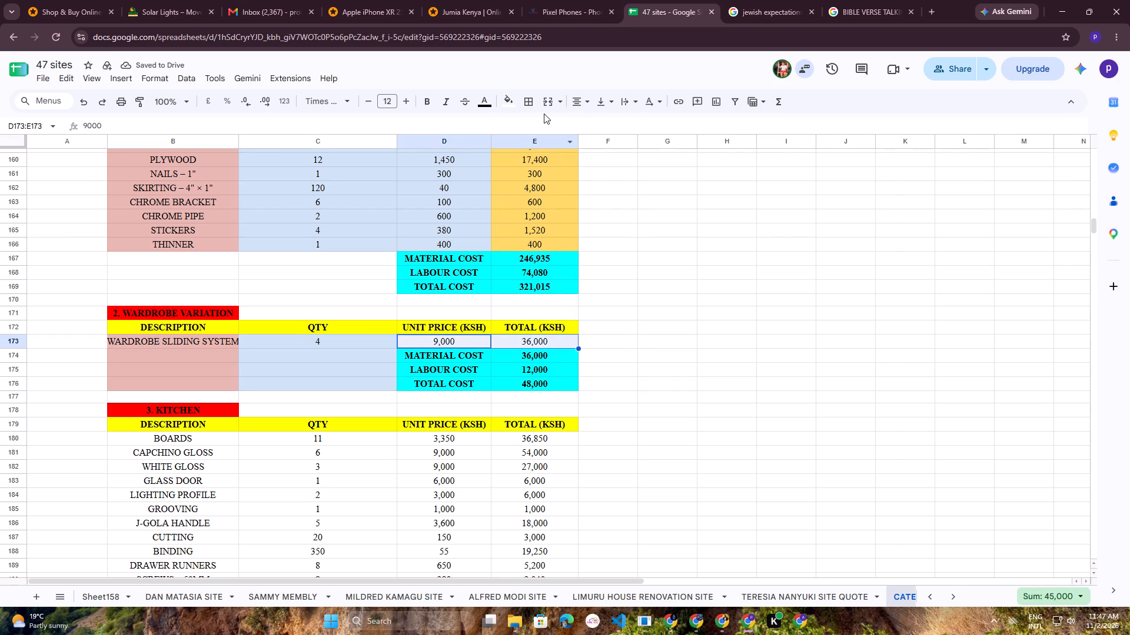
{"action": "left_click", "coordinate": [513, 100]}
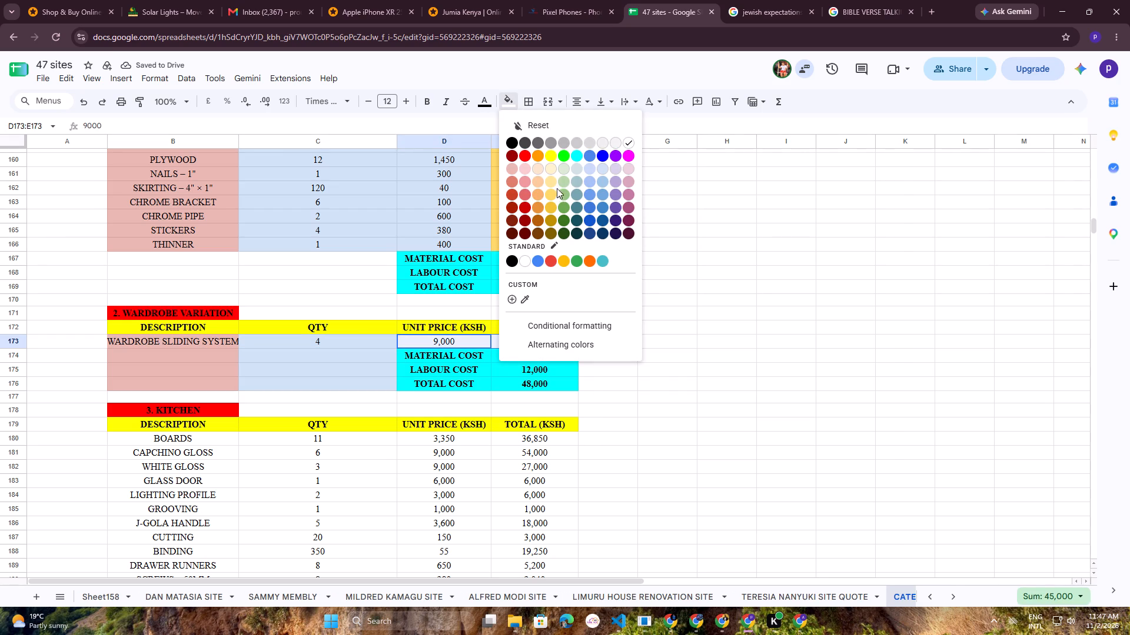
{"action": "left_click", "coordinate": [552, 195]}
{"action": "left_click", "coordinate": [737, 288]}
Fill the kitchen table's item description cells (B180:B197) with pale red.
{"action": "scroll", "coordinate": [446, 260], "scroll_direction": "down", "scroll_amount": 1}
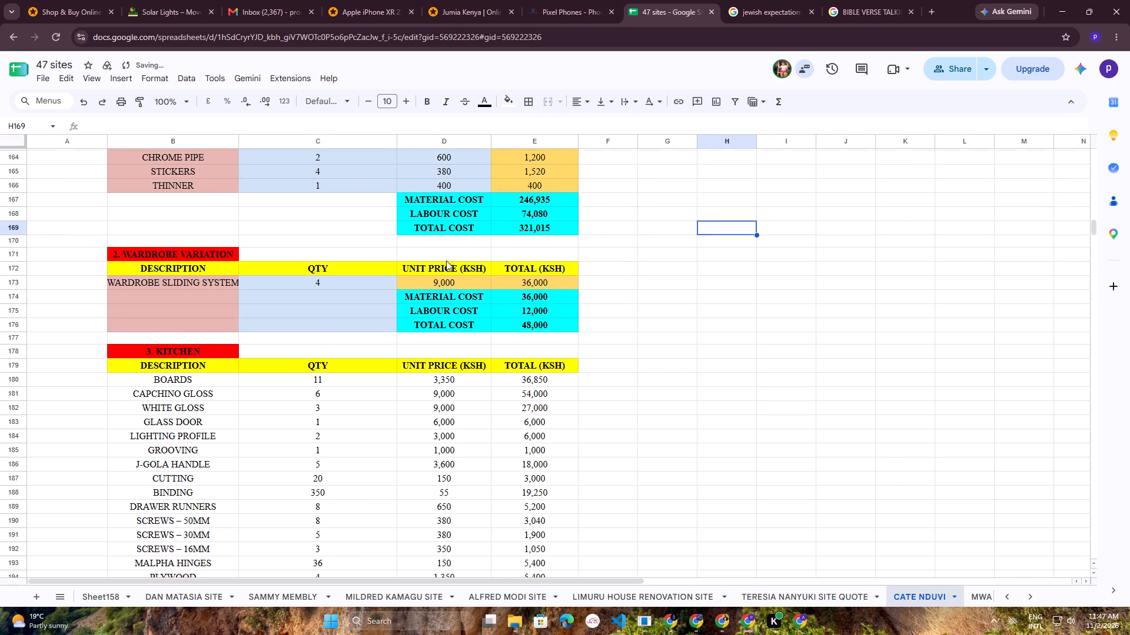
{"action": "scroll", "coordinate": [446, 260], "scroll_direction": "down", "scroll_amount": 2}
{"action": "scroll", "coordinate": [287, 322], "scroll_direction": "down", "scroll_amount": 1}
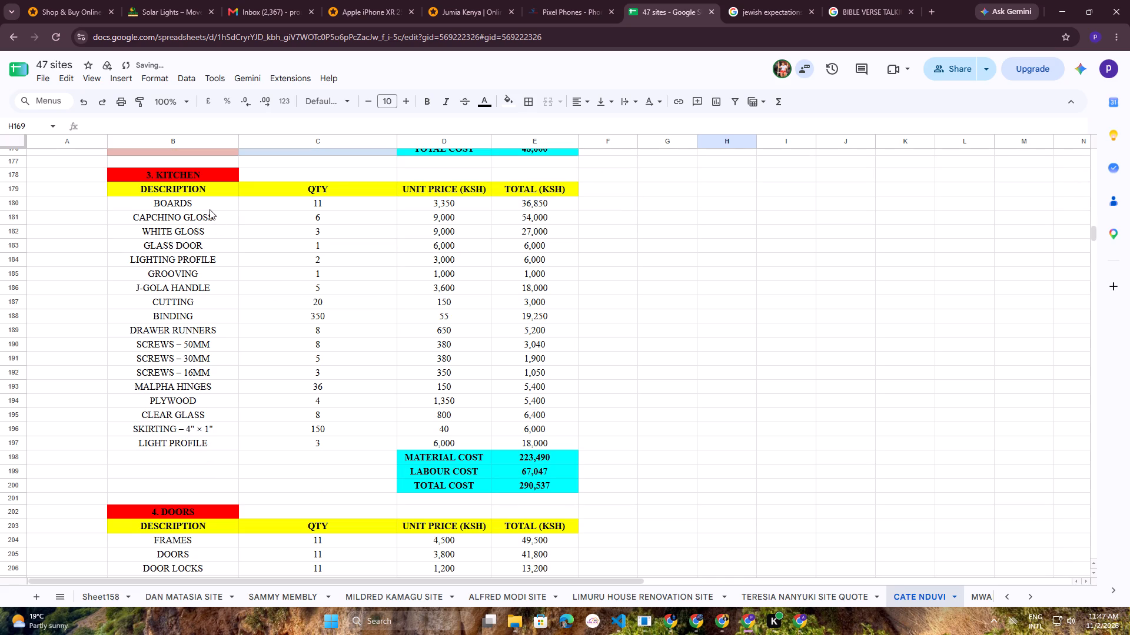
{"action": "left_click_drag", "start_coordinate": [210, 202], "coordinate": [202, 448]}
{"action": "left_click", "coordinate": [507, 102]}
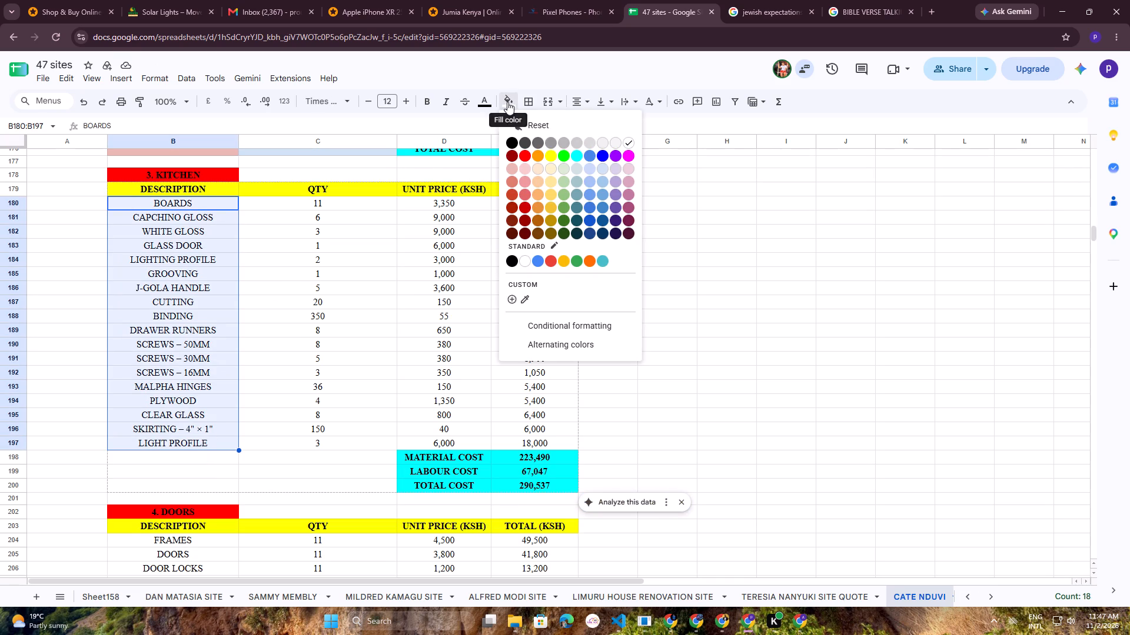
{"action": "left_click", "coordinate": [508, 168]}
{"action": "left_click", "coordinate": [814, 313]}
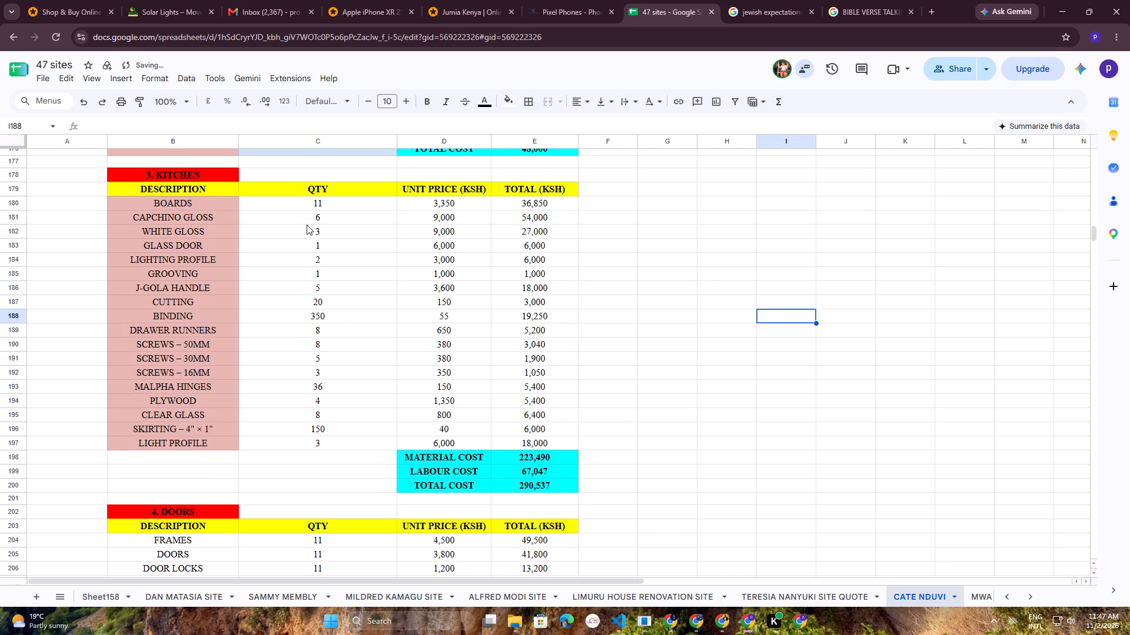
Fill the kitchen table's item quantity and unit price cells (C180:D197) with pale blue.
{"action": "left_click_drag", "start_coordinate": [297, 204], "coordinate": [443, 443]}
{"action": "left_click", "coordinate": [512, 98]}
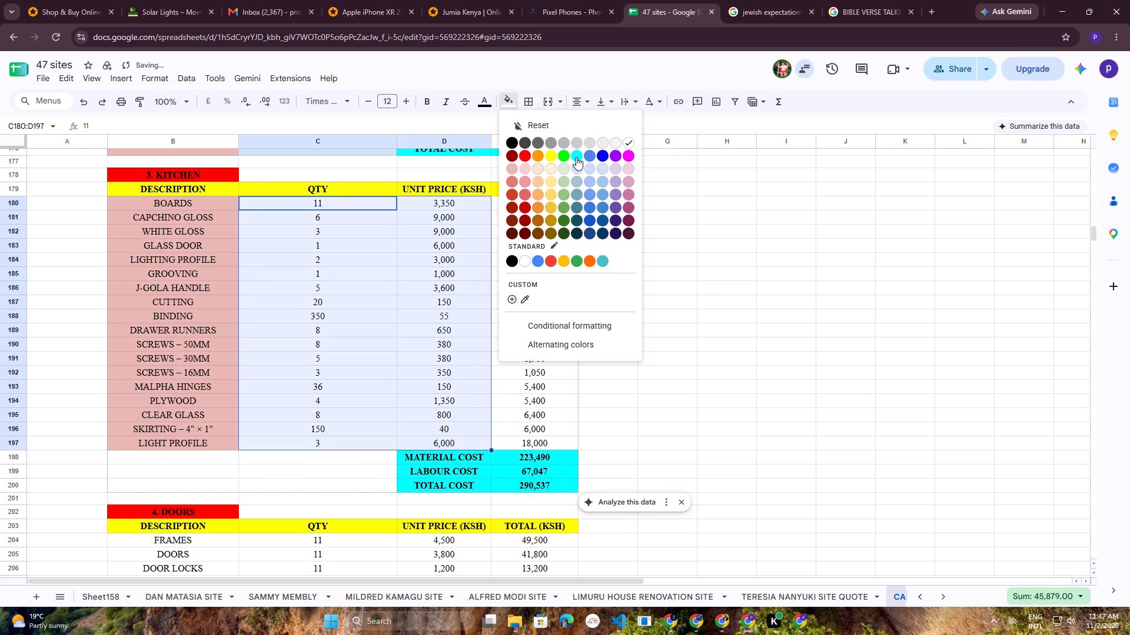
{"action": "left_click", "coordinate": [599, 168]}
{"action": "left_click", "coordinate": [699, 266]}
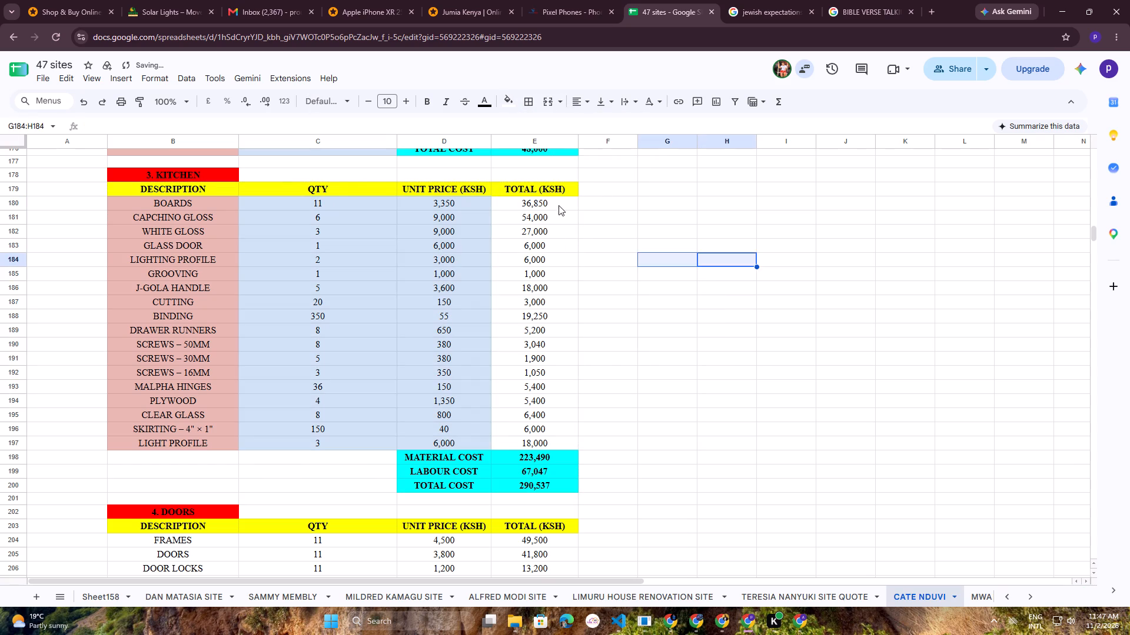
Fill the kitchen table's item totals (E180:E197) with light golden yellow.
{"action": "left_click_drag", "start_coordinate": [559, 205], "coordinate": [569, 437]}
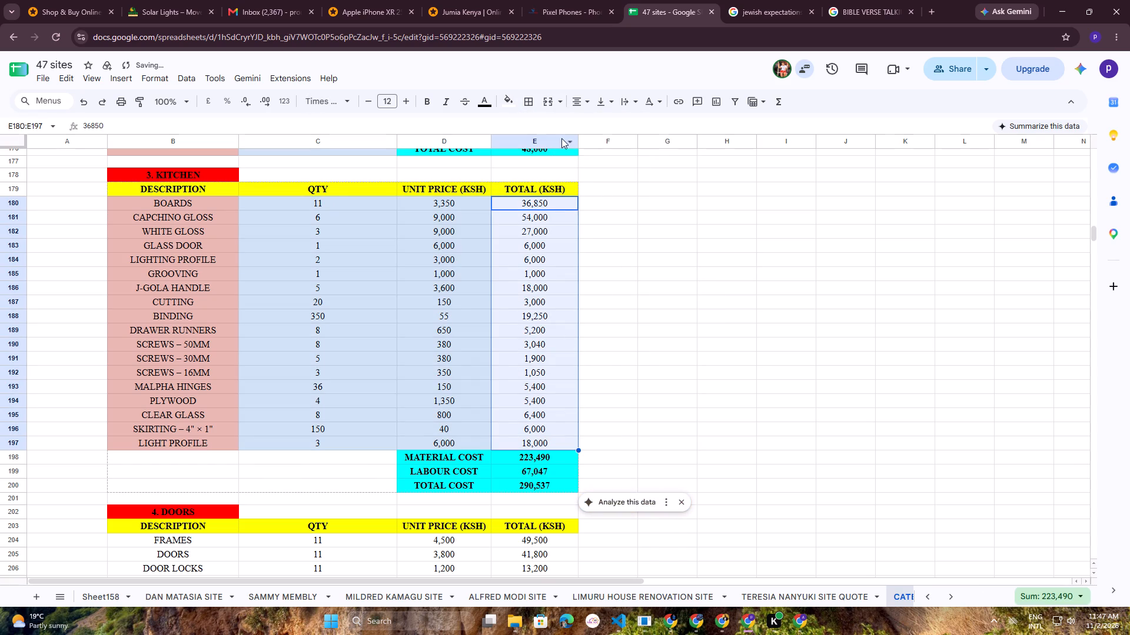
{"action": "left_click", "coordinate": [514, 108]}
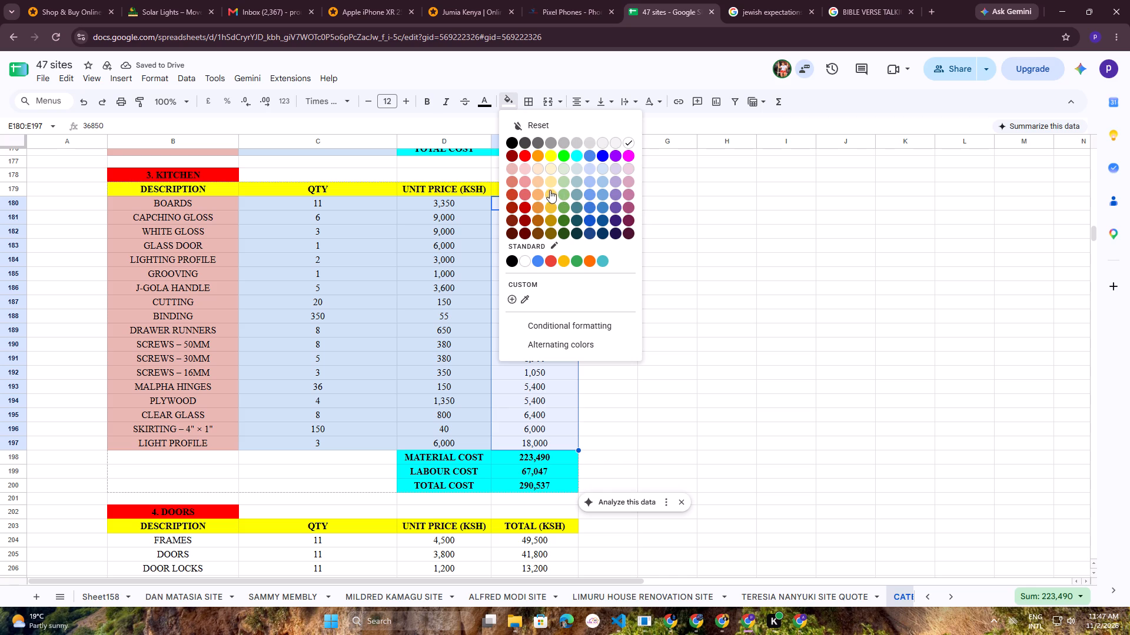
{"action": "left_click", "coordinate": [555, 195]}
{"action": "left_click", "coordinate": [756, 276]}
Fill the doors table's description cells, plus the two blank ones beside the material and labour cost rows (B204:B217), with pale red.
{"action": "scroll", "coordinate": [381, 378], "scroll_direction": "down", "scroll_amount": 4}
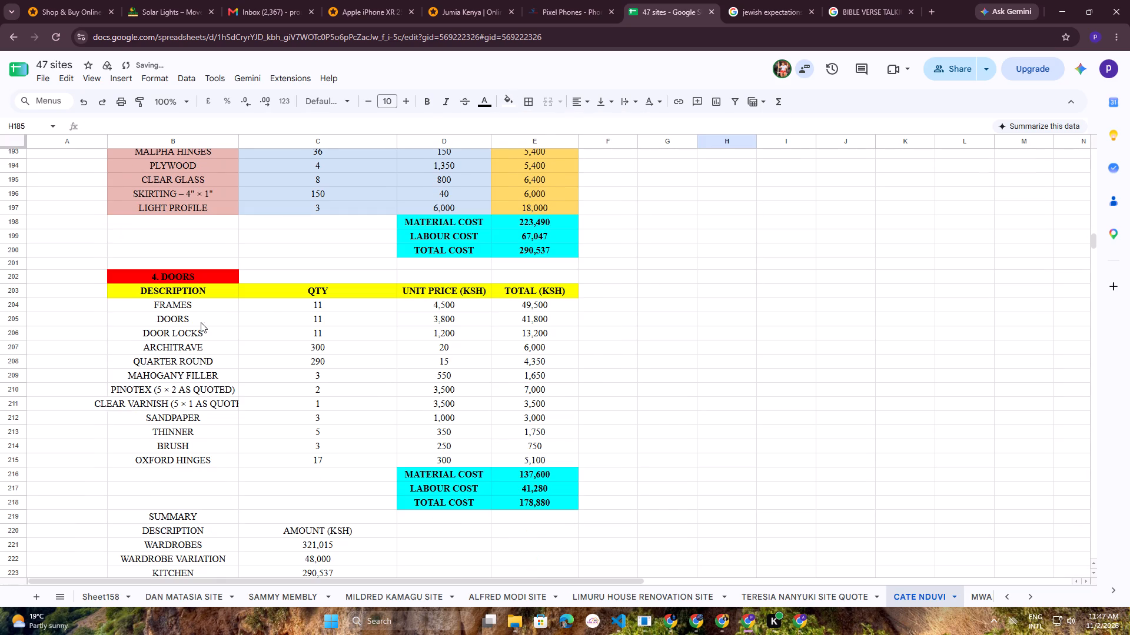
{"action": "left_click_drag", "start_coordinate": [166, 307], "coordinate": [187, 466]}
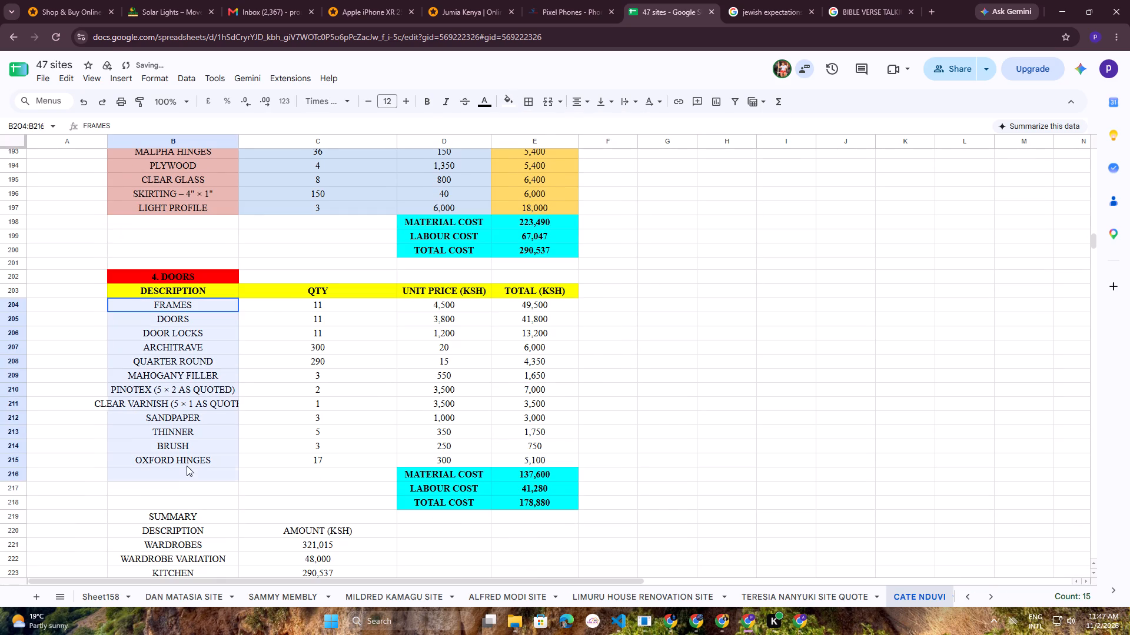
{"action": "left_click_drag", "start_coordinate": [187, 466], "coordinate": [187, 490]}
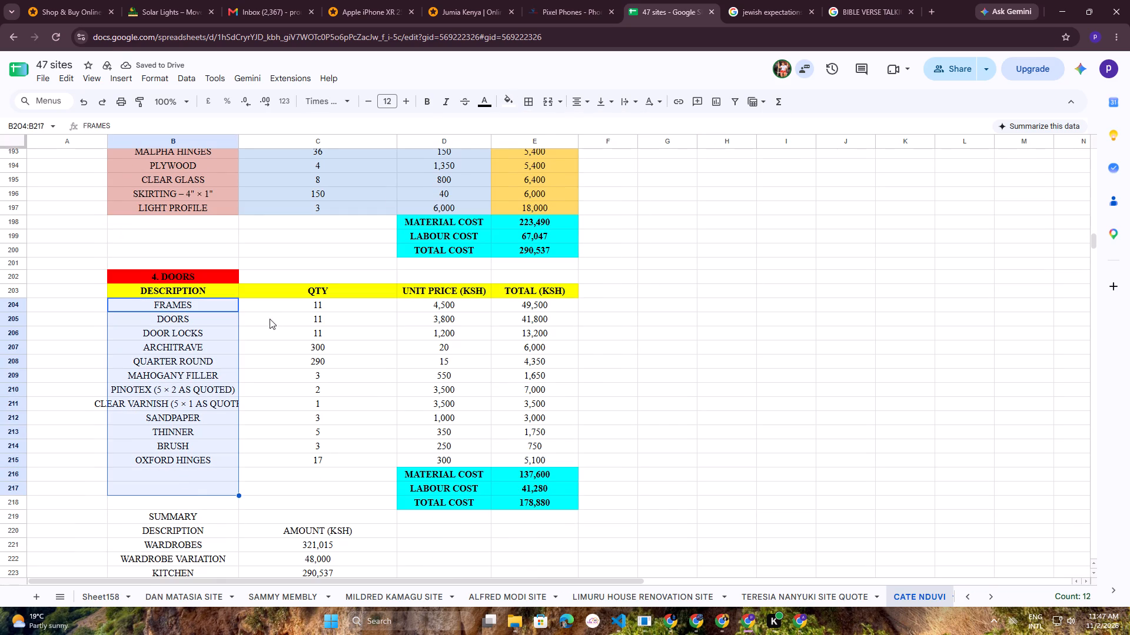
{"action": "left_click", "coordinate": [504, 102]}
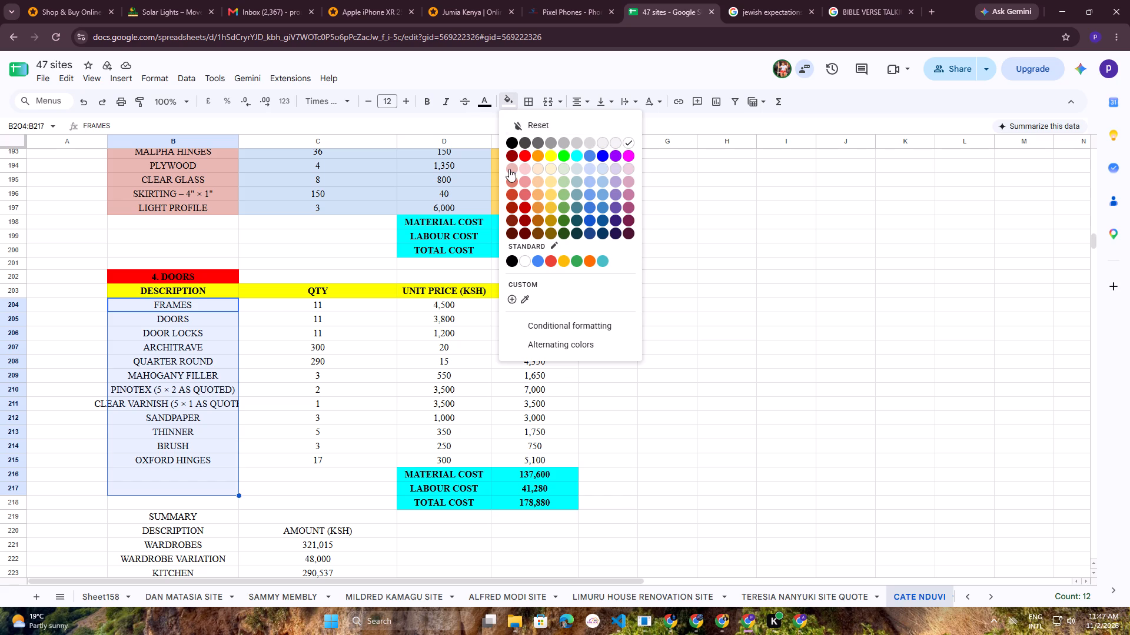
{"action": "left_click", "coordinate": [509, 169]}
Fill the doors table's item quantity and unit price cells (C204:D215) with pale blue.
{"action": "left_click_drag", "start_coordinate": [310, 309], "coordinate": [453, 462]}
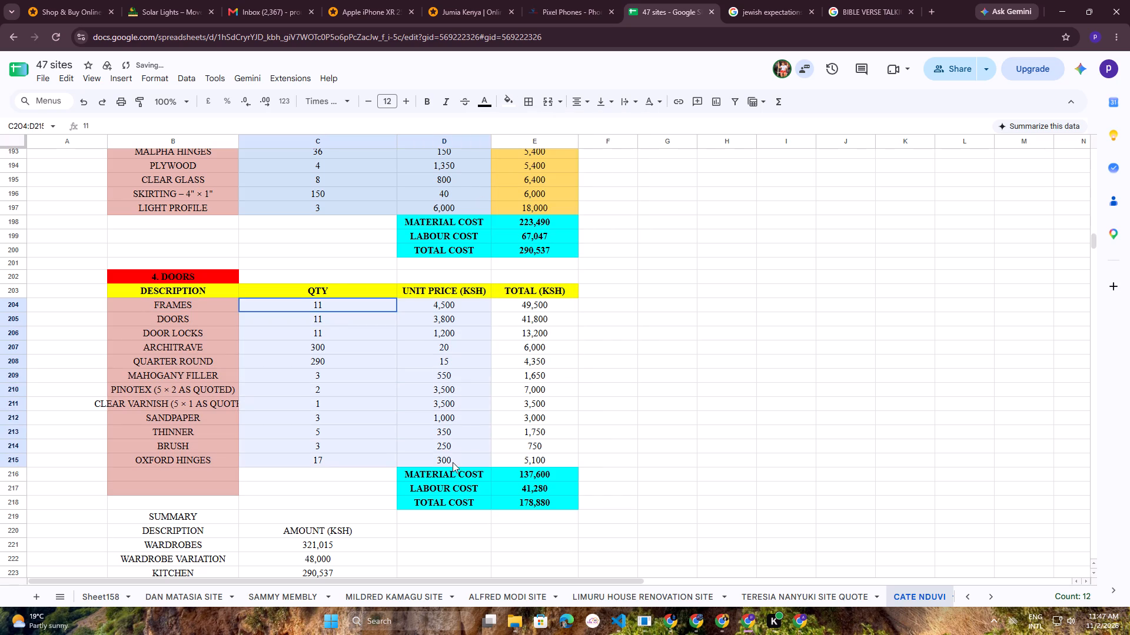
{"action": "left_click_drag", "start_coordinate": [453, 462], "coordinate": [453, 462]}
{"action": "left_click", "coordinate": [508, 98]}
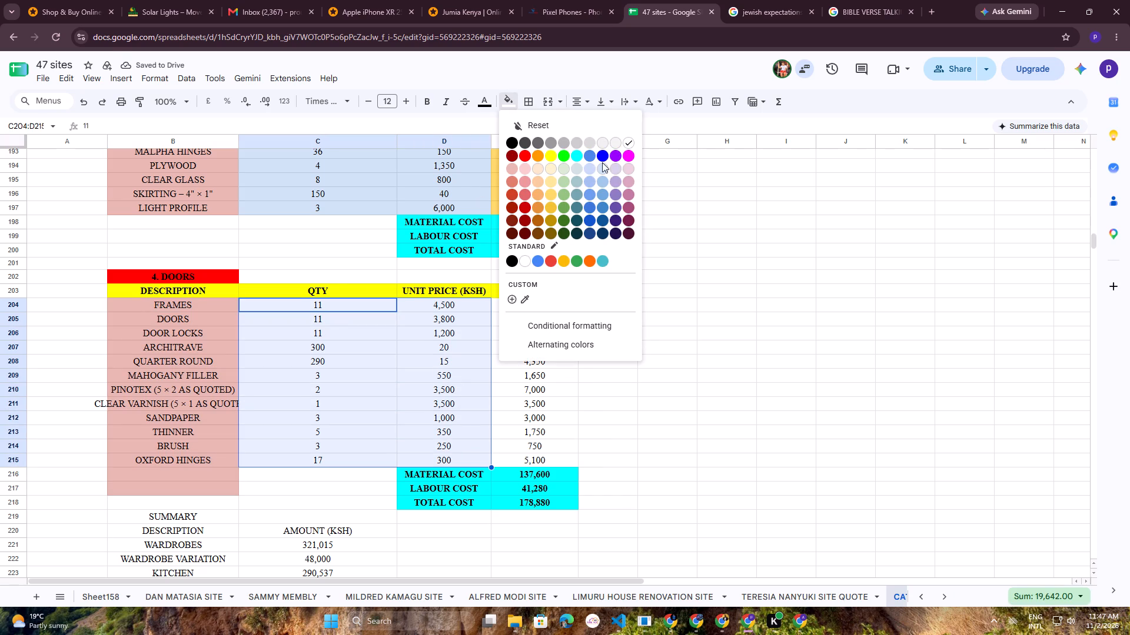
{"action": "left_click", "coordinate": [600, 169]}
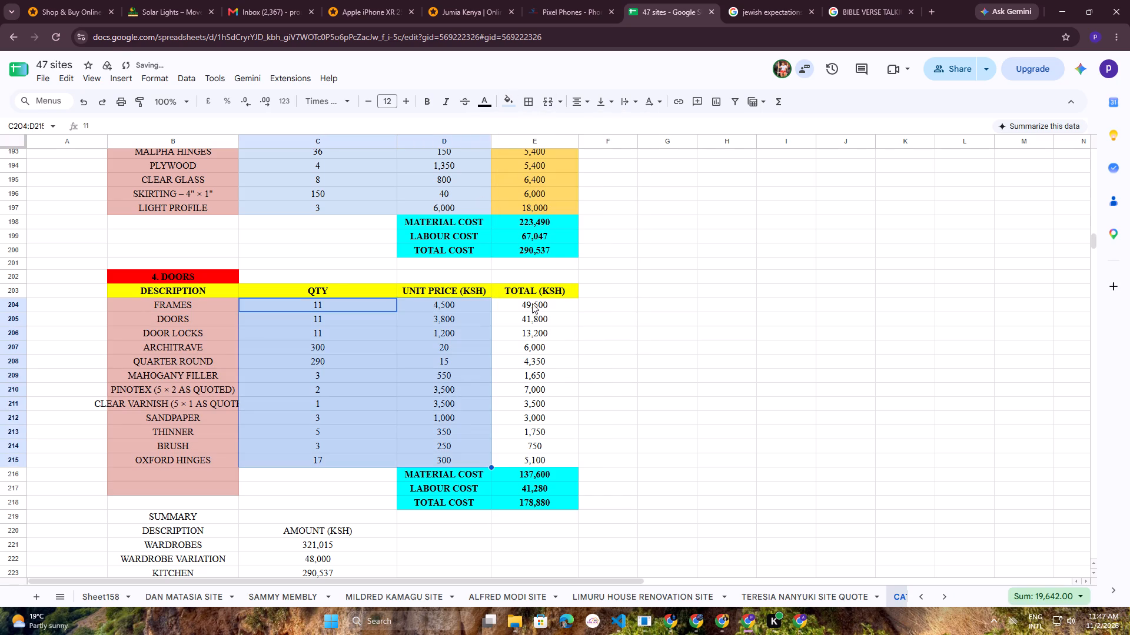
Fill the doors table's item totals (E204:E215) with light golden yellow.
{"action": "left_click_drag", "start_coordinate": [532, 303], "coordinate": [532, 449]}
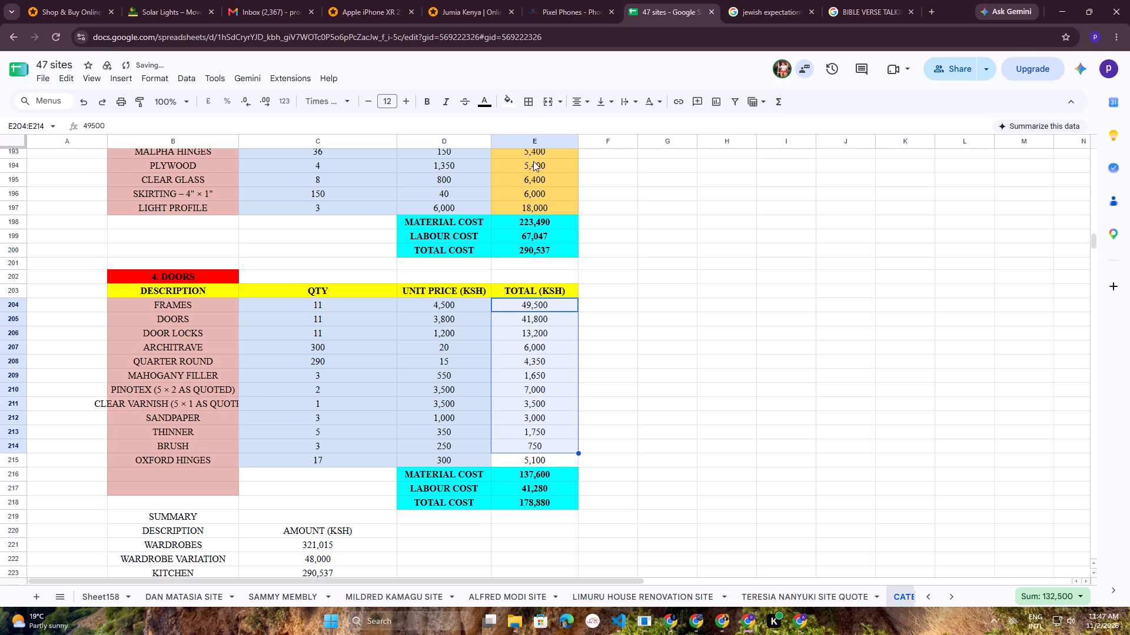
{"action": "left_click", "coordinate": [775, 311]}
{"action": "left_click_drag", "start_coordinate": [558, 306], "coordinate": [556, 486]}
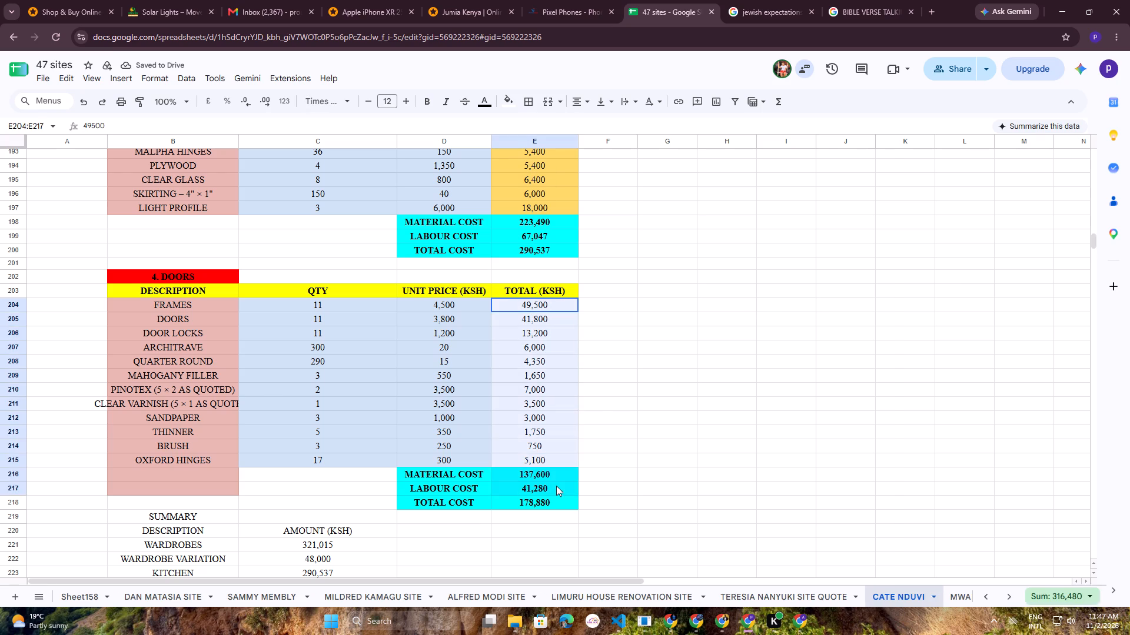
{"action": "left_click_drag", "start_coordinate": [556, 486], "coordinate": [556, 462]}
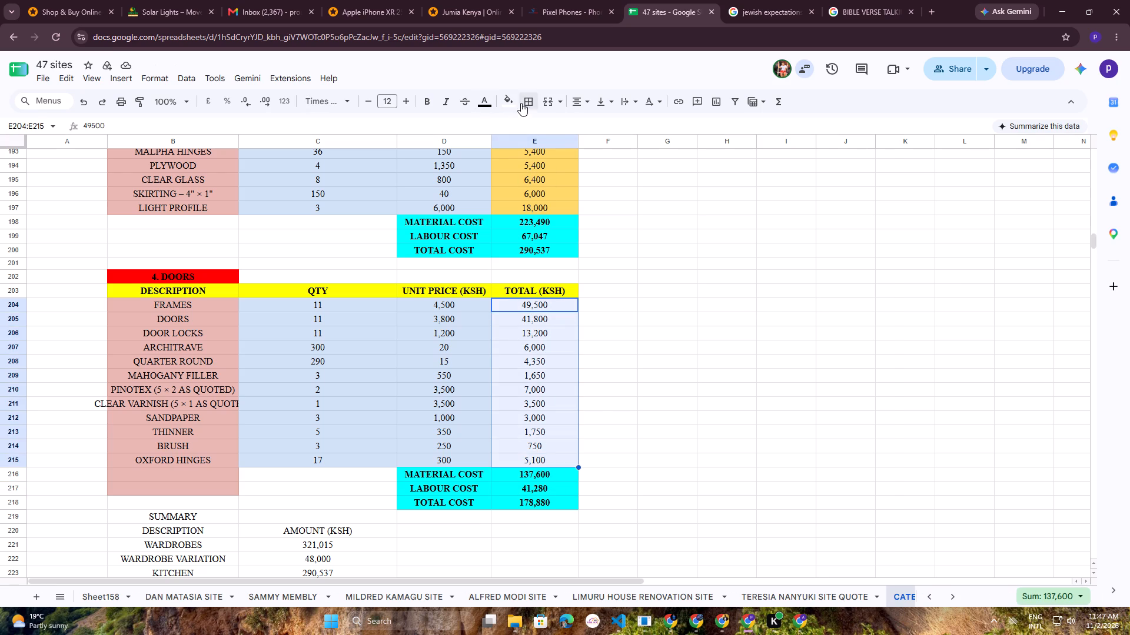
{"action": "left_click", "coordinate": [513, 103]}
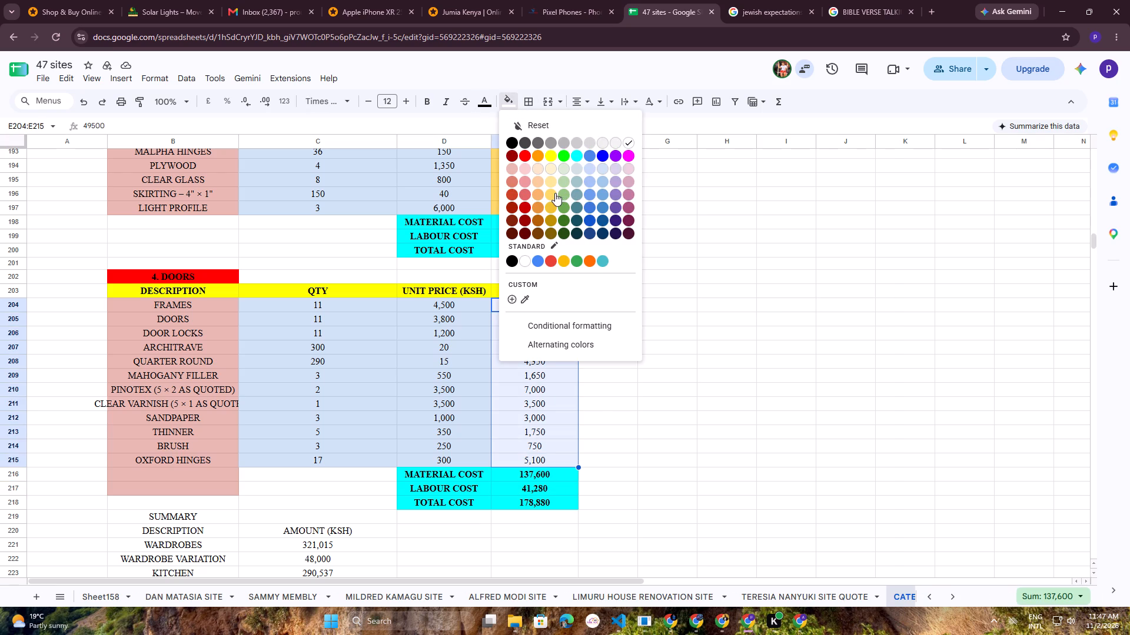
{"action": "left_click", "coordinate": [555, 193]}
{"action": "left_click", "coordinate": [669, 354]}
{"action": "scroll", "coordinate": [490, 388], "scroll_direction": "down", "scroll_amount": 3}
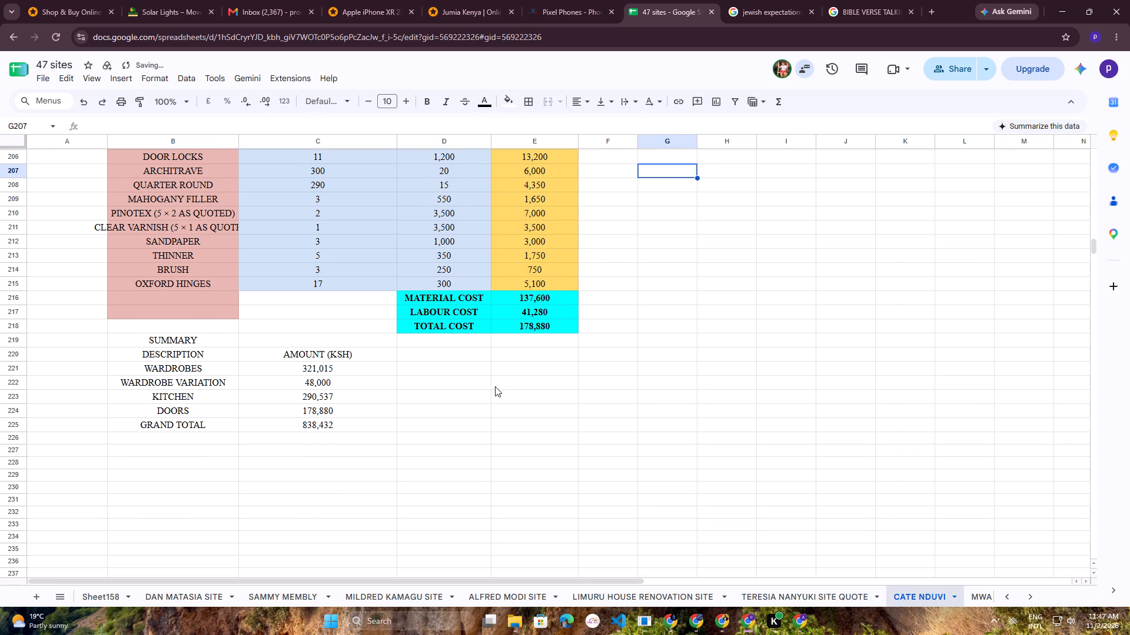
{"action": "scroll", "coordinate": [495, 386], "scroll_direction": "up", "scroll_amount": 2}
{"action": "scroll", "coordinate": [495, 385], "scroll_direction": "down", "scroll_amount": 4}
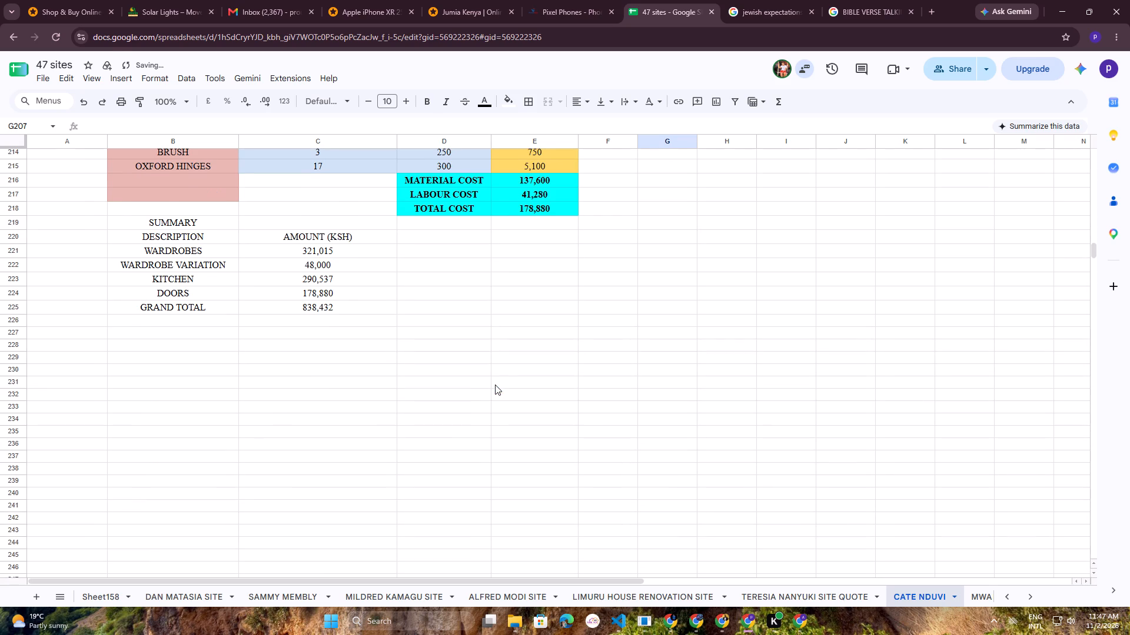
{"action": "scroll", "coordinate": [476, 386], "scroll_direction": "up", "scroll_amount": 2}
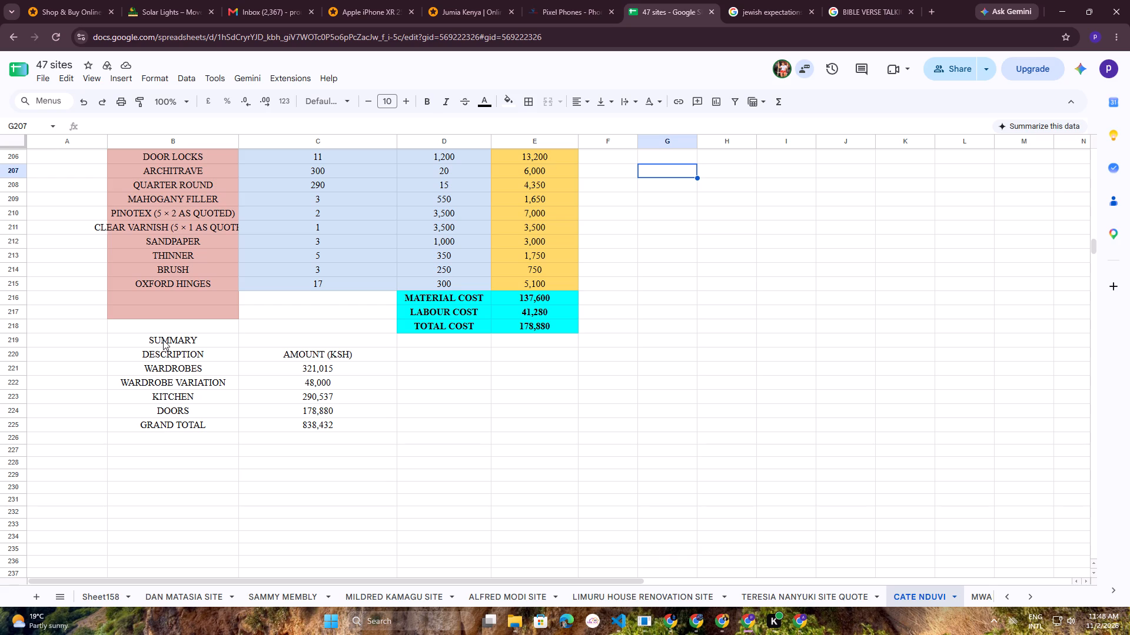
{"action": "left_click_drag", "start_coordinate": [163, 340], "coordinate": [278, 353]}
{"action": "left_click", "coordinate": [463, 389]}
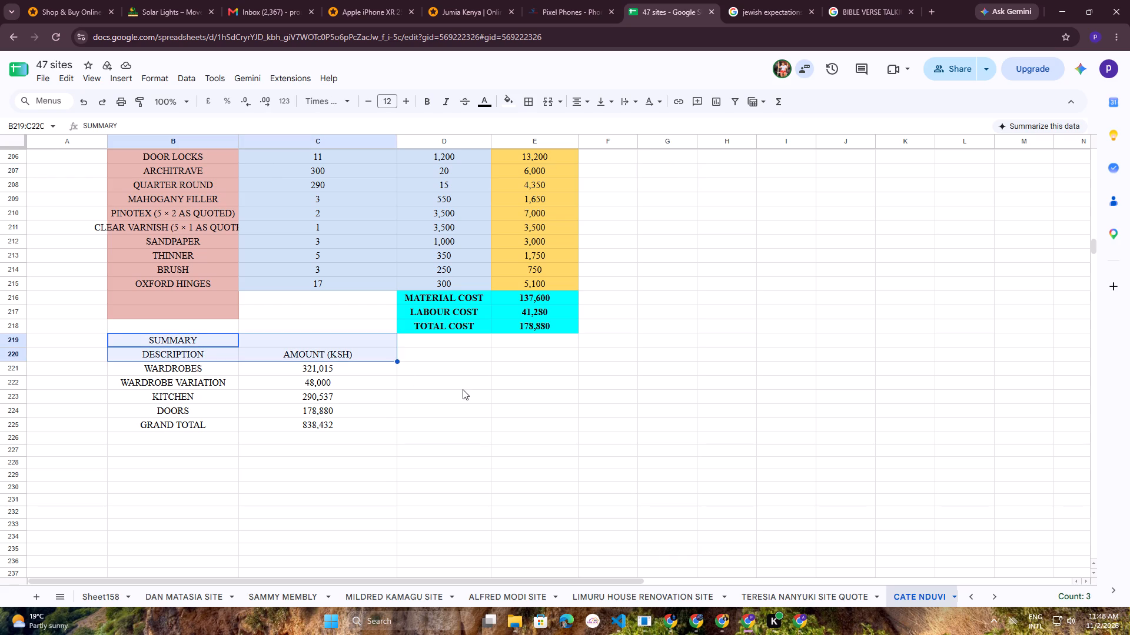
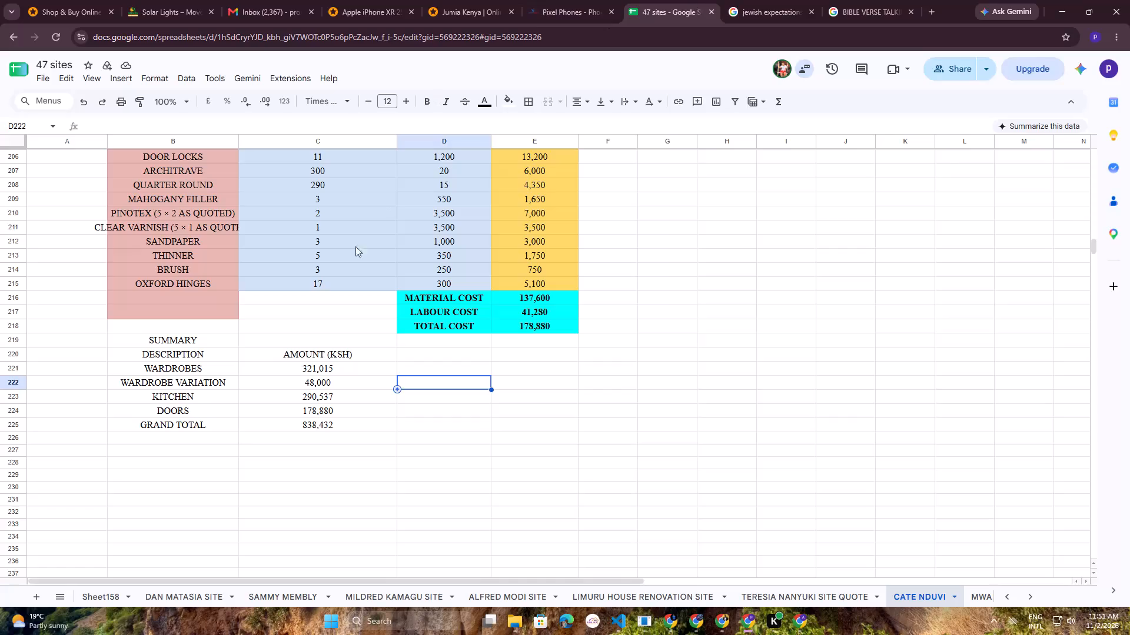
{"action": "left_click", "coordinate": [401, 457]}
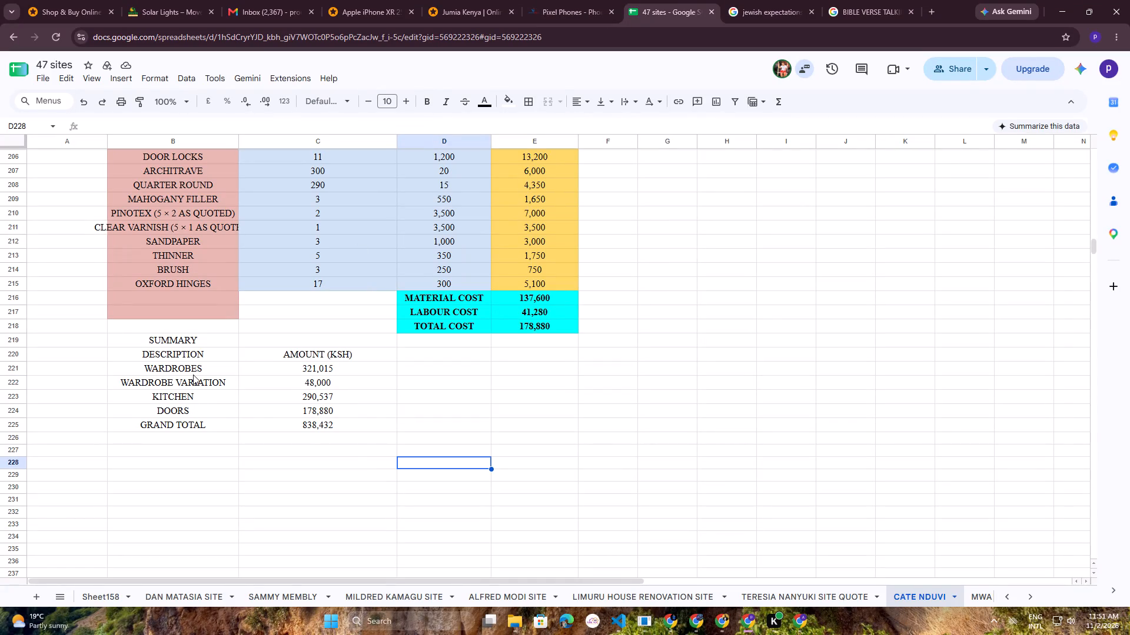
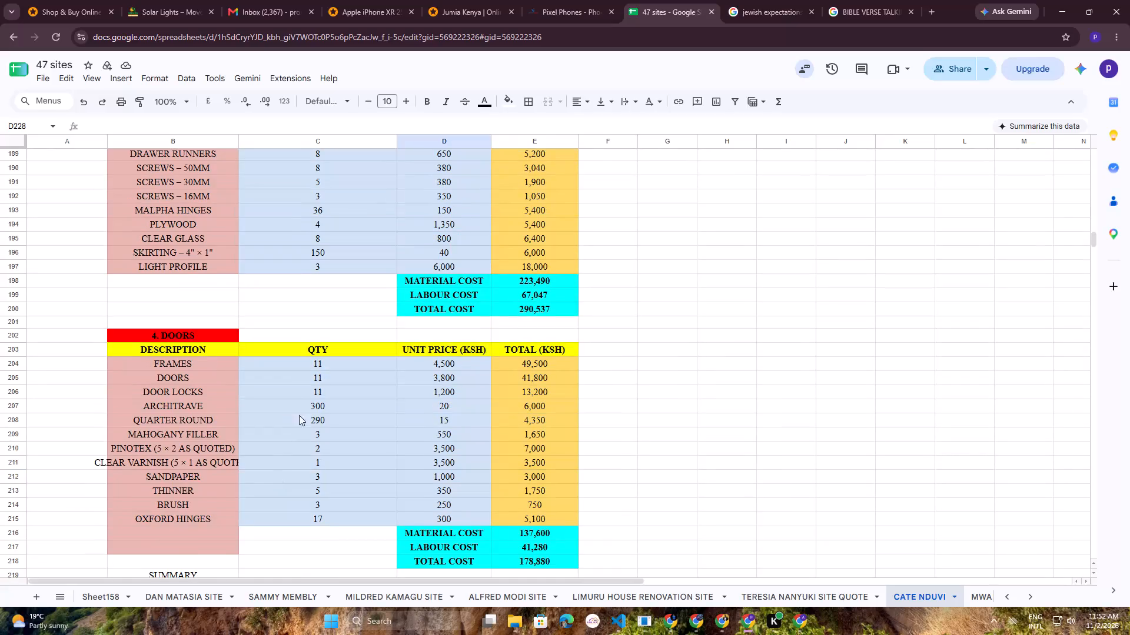
Wrap the text of the Clear Varnish description cell in the doors table.
{"action": "left_click", "coordinate": [121, 462]}
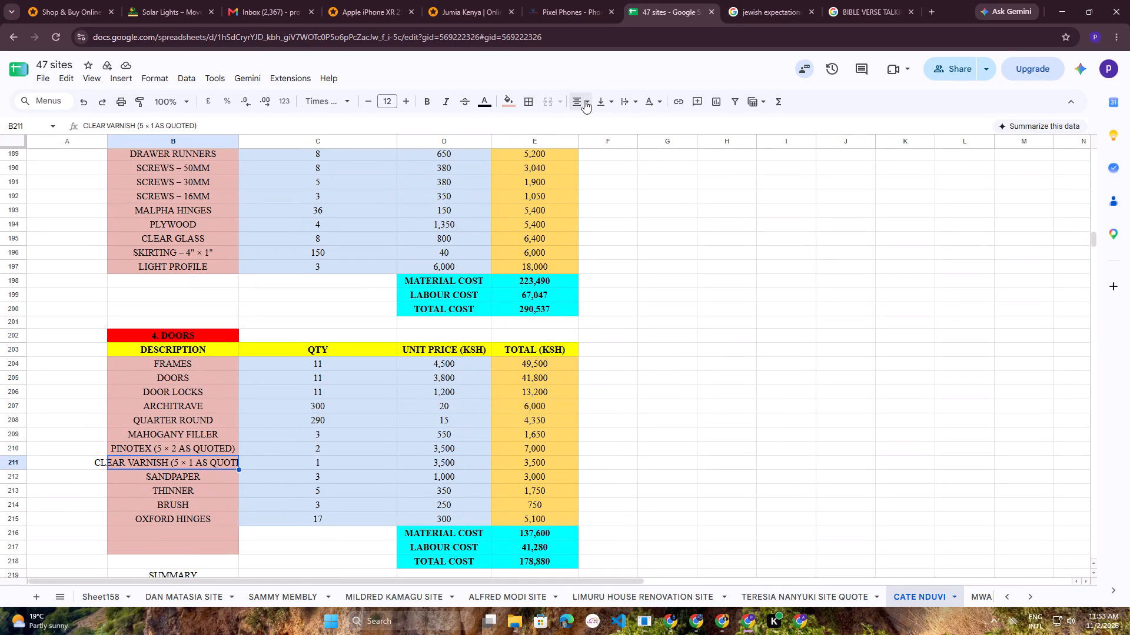
{"action": "left_click", "coordinate": [630, 102]}
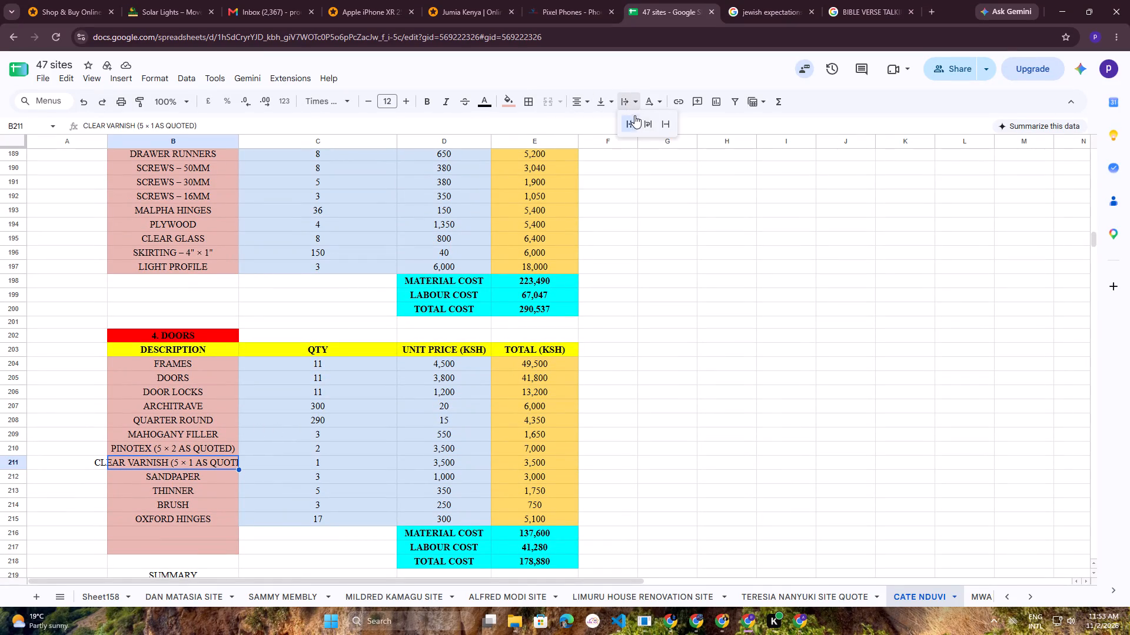
{"action": "left_click", "coordinate": [643, 119]}
{"action": "left_click", "coordinate": [736, 356]}
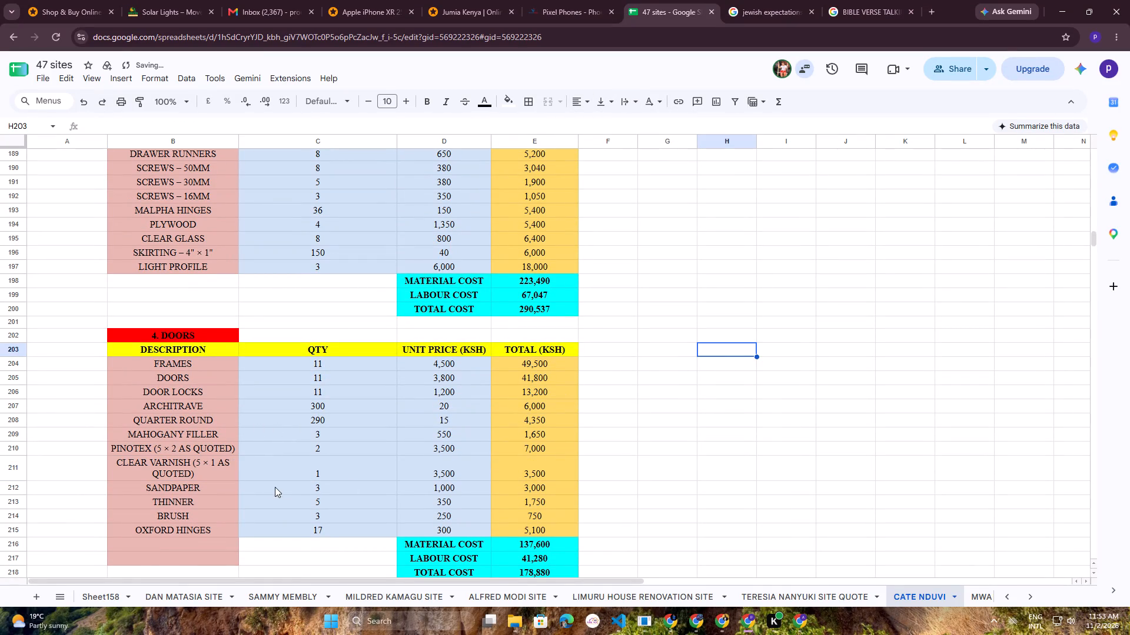
Vertically centre the contents of the doors table's Clear Varnish row, from description to total.
{"action": "scroll", "coordinate": [271, 485], "scroll_direction": "down", "scroll_amount": 1}
{"action": "scroll", "coordinate": [271, 484], "scroll_direction": "up", "scroll_amount": 1}
{"action": "scroll", "coordinate": [271, 484], "scroll_direction": "down", "scroll_amount": 1}
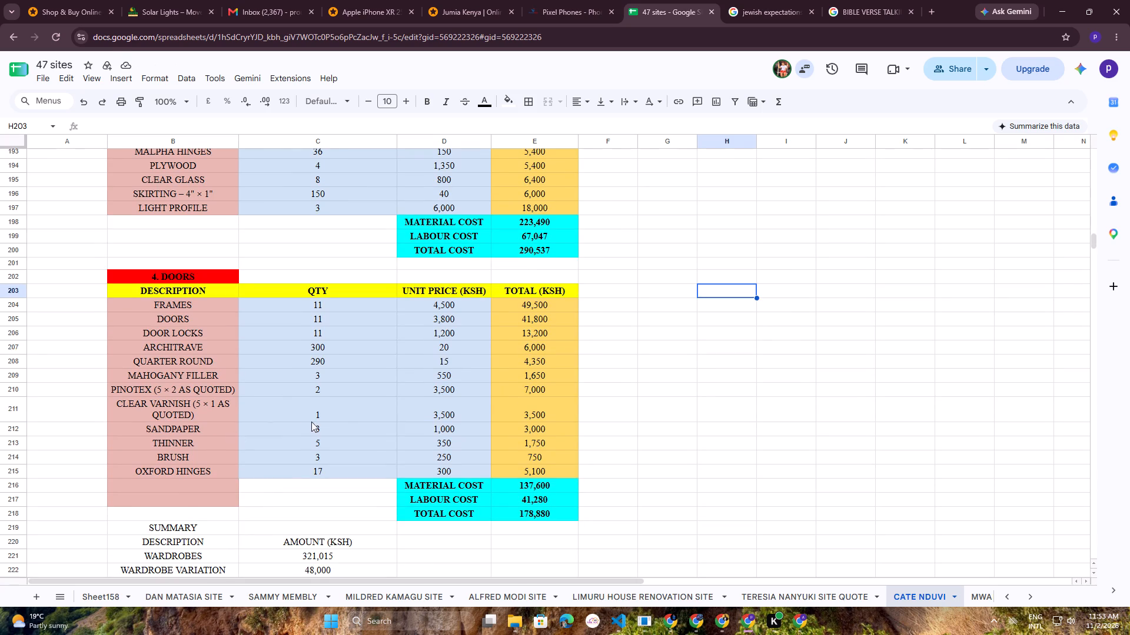
{"action": "left_click_drag", "start_coordinate": [148, 405], "coordinate": [531, 413]}
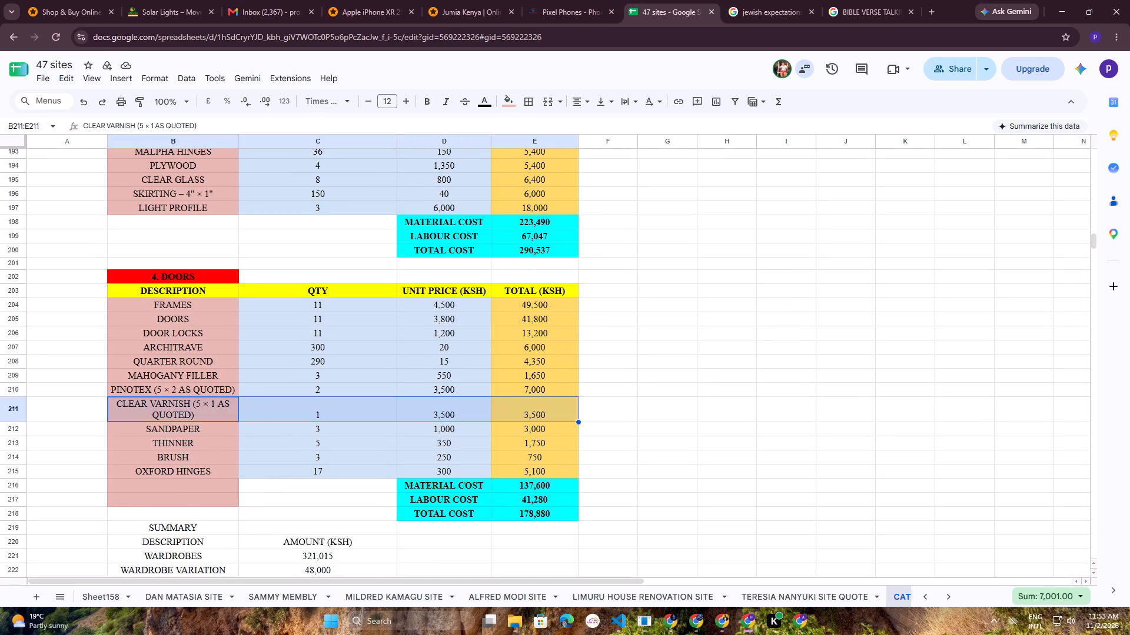
{"action": "left_click", "coordinate": [633, 104]}
{"action": "left_click", "coordinate": [604, 102]}
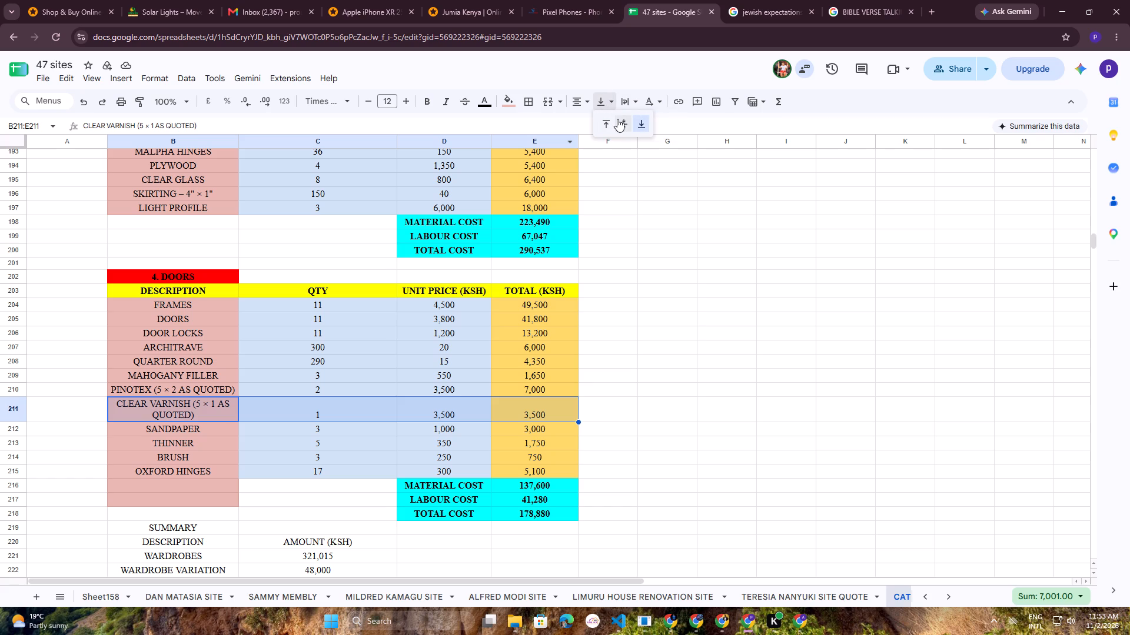
{"action": "left_click", "coordinate": [617, 119]}
{"action": "left_click", "coordinate": [686, 365]}
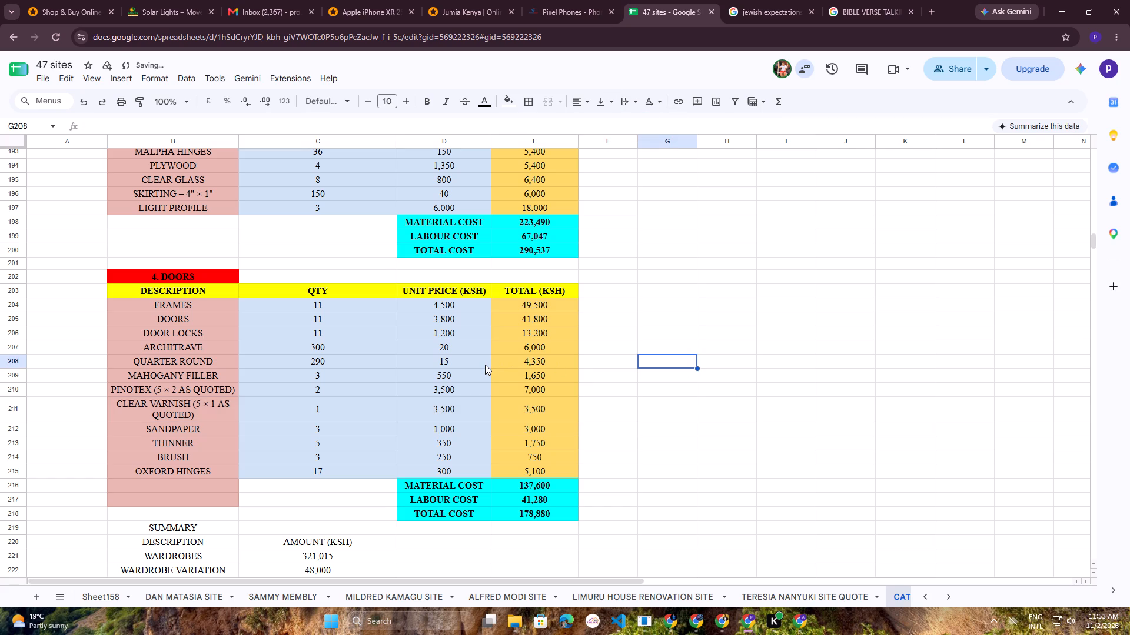
Review the wardrobes, wardrobe variation, kitchen, doors and summary tables, checking their formatting and cost entries.
{"action": "scroll", "coordinate": [485, 365], "scroll_direction": "up", "scroll_amount": 3}
{"action": "scroll", "coordinate": [485, 365], "scroll_direction": "down", "scroll_amount": 2}
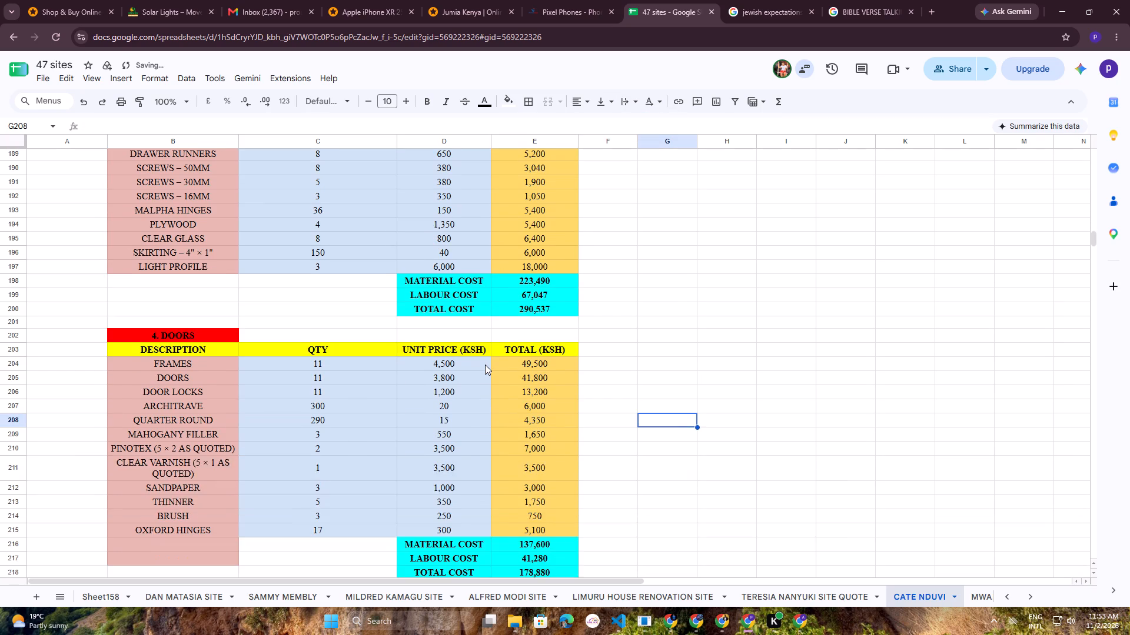
{"action": "scroll", "coordinate": [485, 365], "scroll_direction": "up", "scroll_amount": 8}
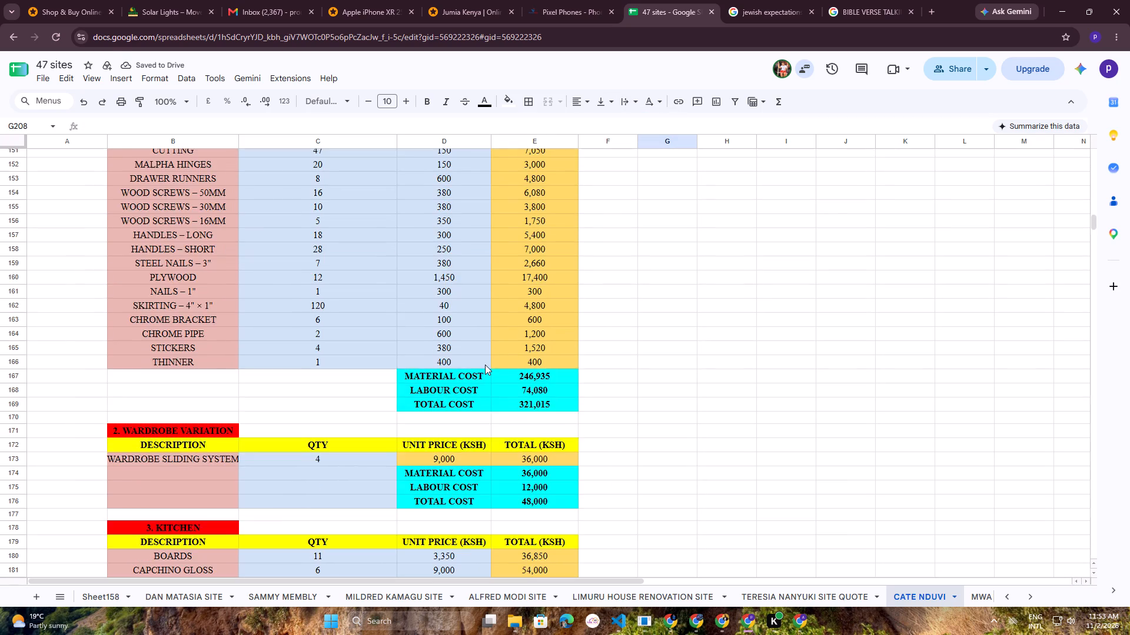
{"action": "scroll", "coordinate": [485, 365], "scroll_direction": "up", "scroll_amount": 3}
{"action": "scroll", "coordinate": [485, 365], "scroll_direction": "down", "scroll_amount": 3}
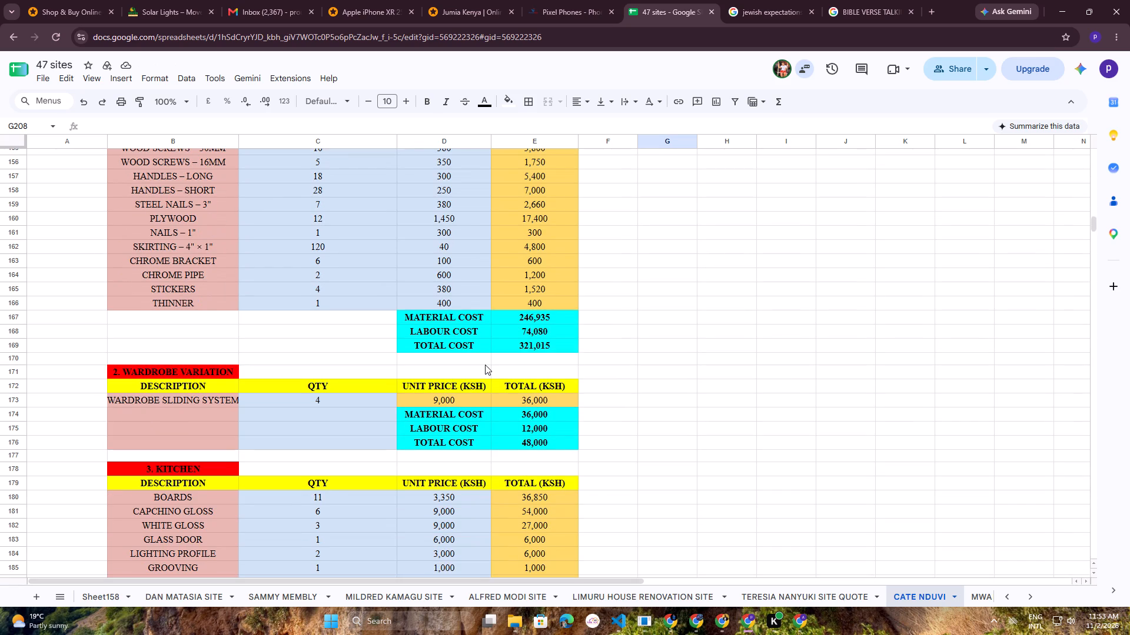
{"action": "scroll", "coordinate": [485, 365], "scroll_direction": "up", "scroll_amount": 6}
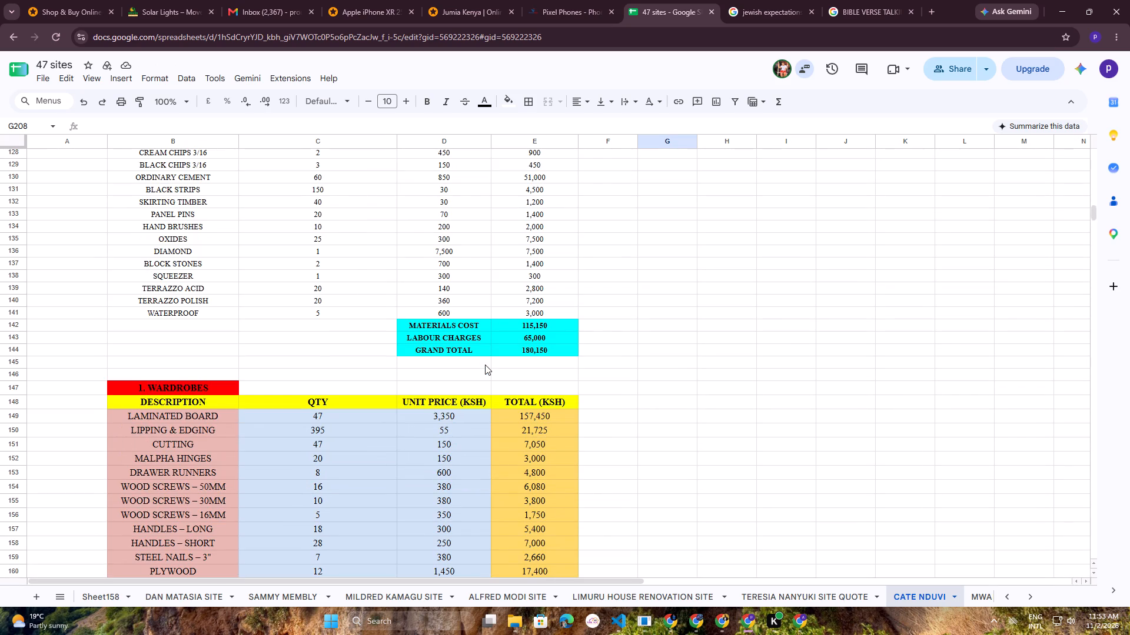
{"action": "scroll", "coordinate": [485, 365], "scroll_direction": "up", "scroll_amount": 4}
{"action": "scroll", "coordinate": [485, 365], "scroll_direction": "down", "scroll_amount": 5}
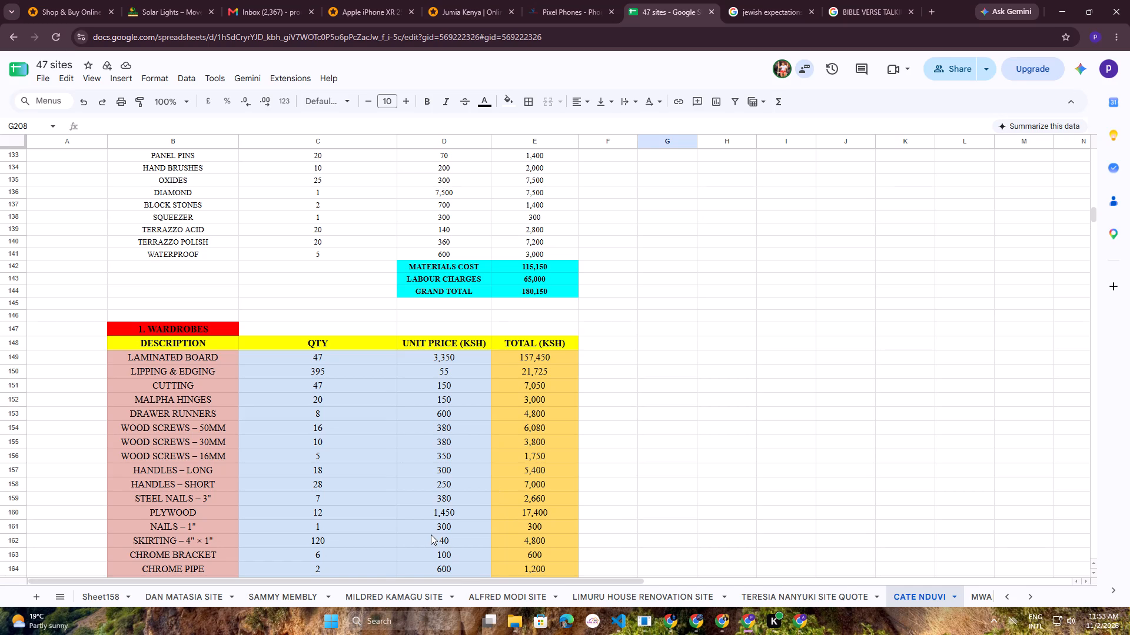
{"action": "scroll", "coordinate": [401, 441], "scroll_direction": "down", "scroll_amount": 4}
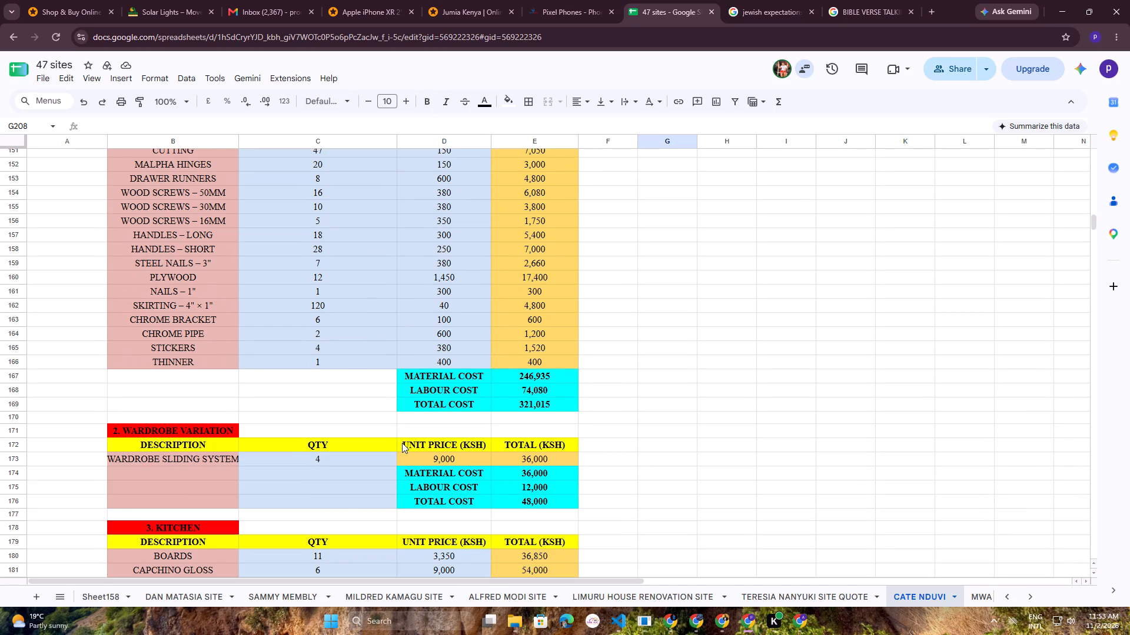
{"action": "scroll", "coordinate": [402, 443], "scroll_direction": "down", "scroll_amount": 12}
{"action": "scroll", "coordinate": [402, 449], "scroll_direction": "up", "scroll_amount": 1}
{"action": "scroll", "coordinate": [402, 449], "scroll_direction": "down", "scroll_amount": 2}
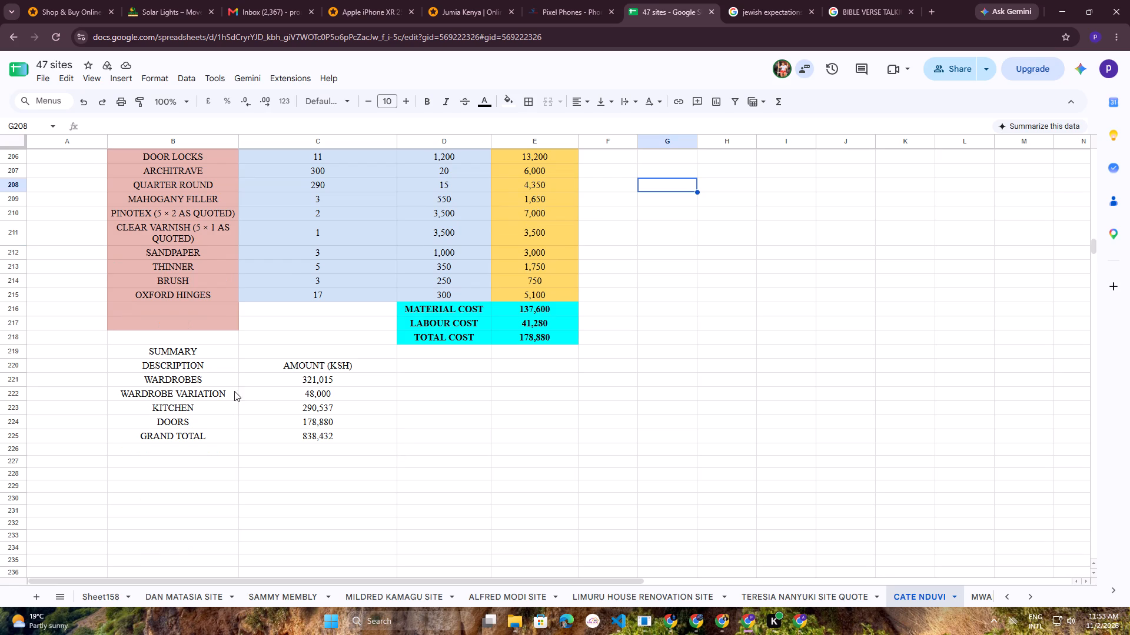
{"action": "left_click", "coordinate": [174, 352]}
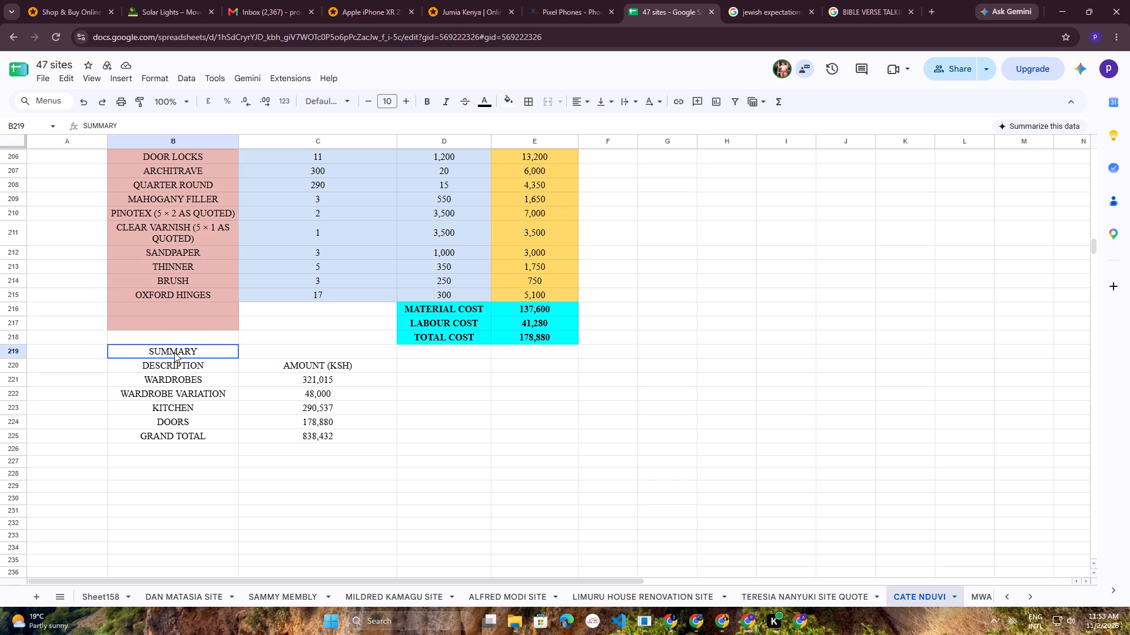
{"action": "left_click", "coordinate": [345, 463]}
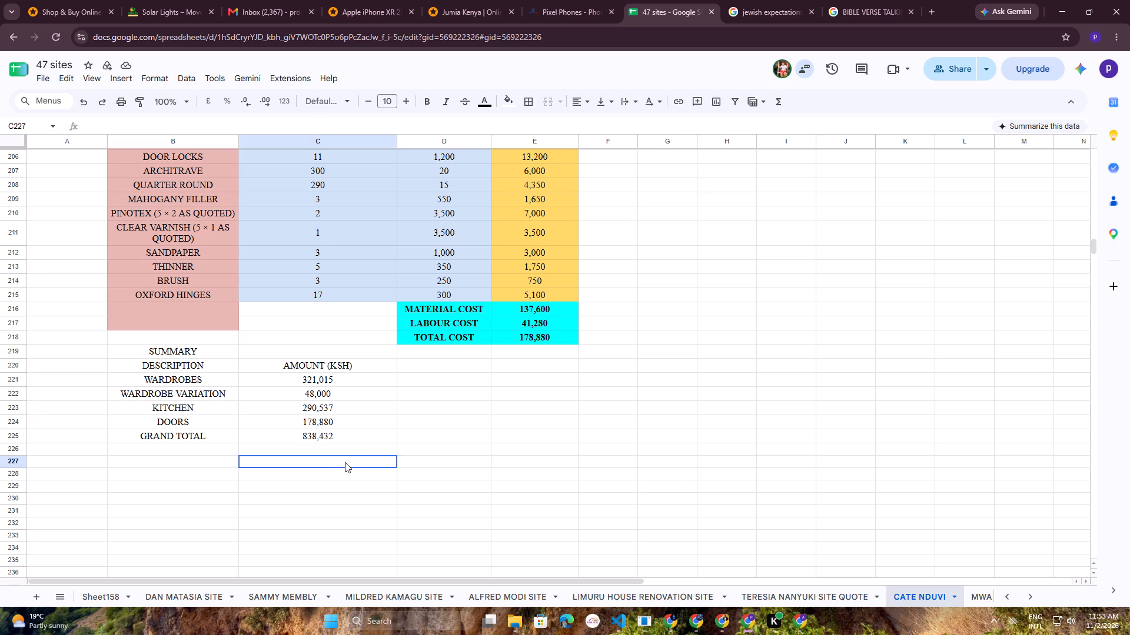
{"action": "scroll", "coordinate": [361, 450], "scroll_direction": "up", "scroll_amount": 4}
{"action": "scroll", "coordinate": [361, 449], "scroll_direction": "down", "scroll_amount": 1}
{"action": "scroll", "coordinate": [361, 449], "scroll_direction": "up", "scroll_amount": 2}
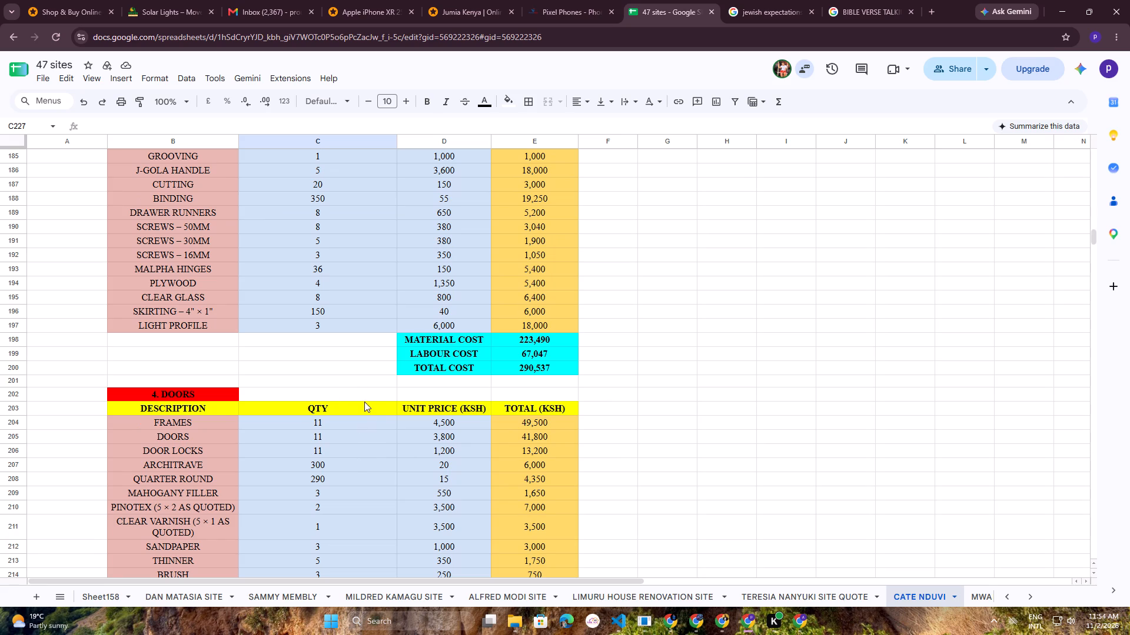
{"action": "scroll", "coordinate": [391, 398], "scroll_direction": "down", "scroll_amount": 4}
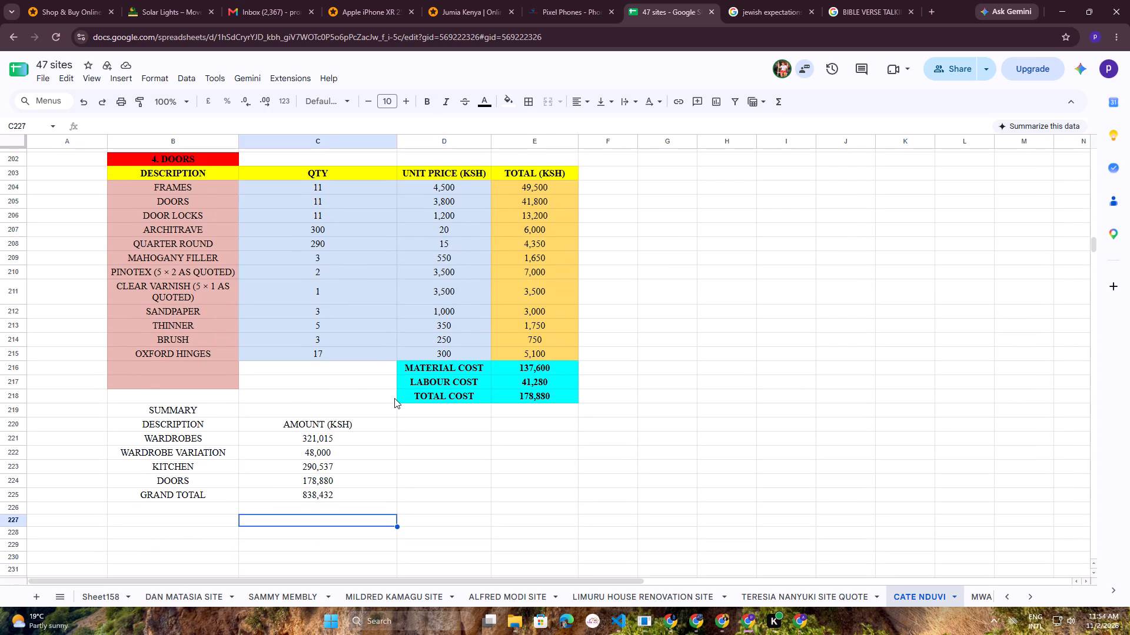
{"action": "scroll", "coordinate": [394, 398], "scroll_direction": "up", "scroll_amount": 2}
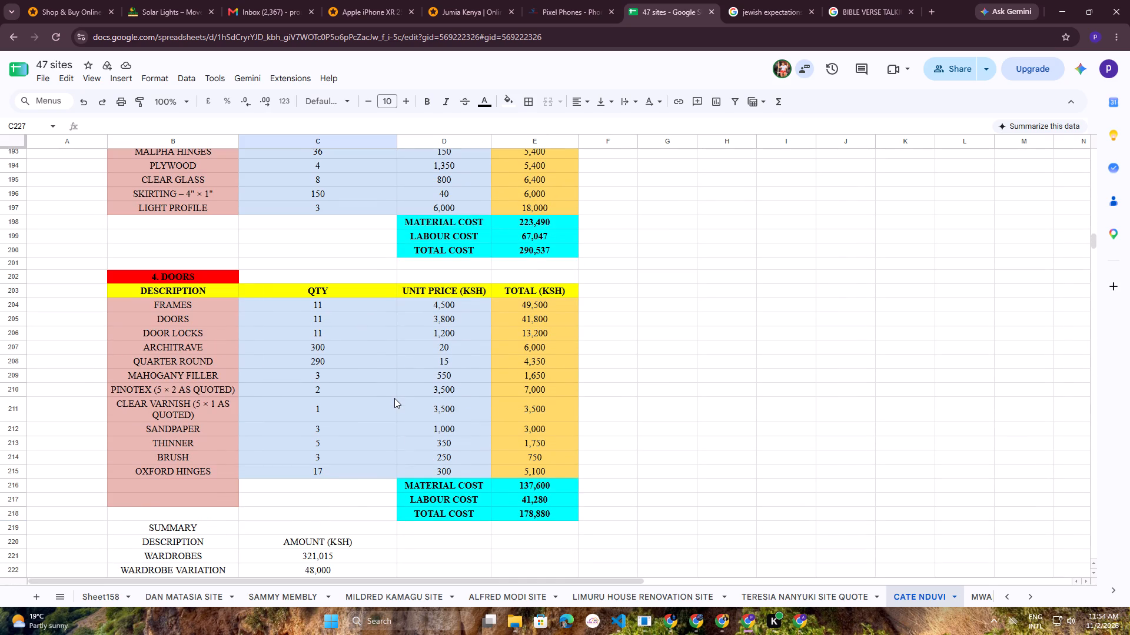
{"action": "scroll", "coordinate": [394, 398], "scroll_direction": "up", "scroll_amount": 14}
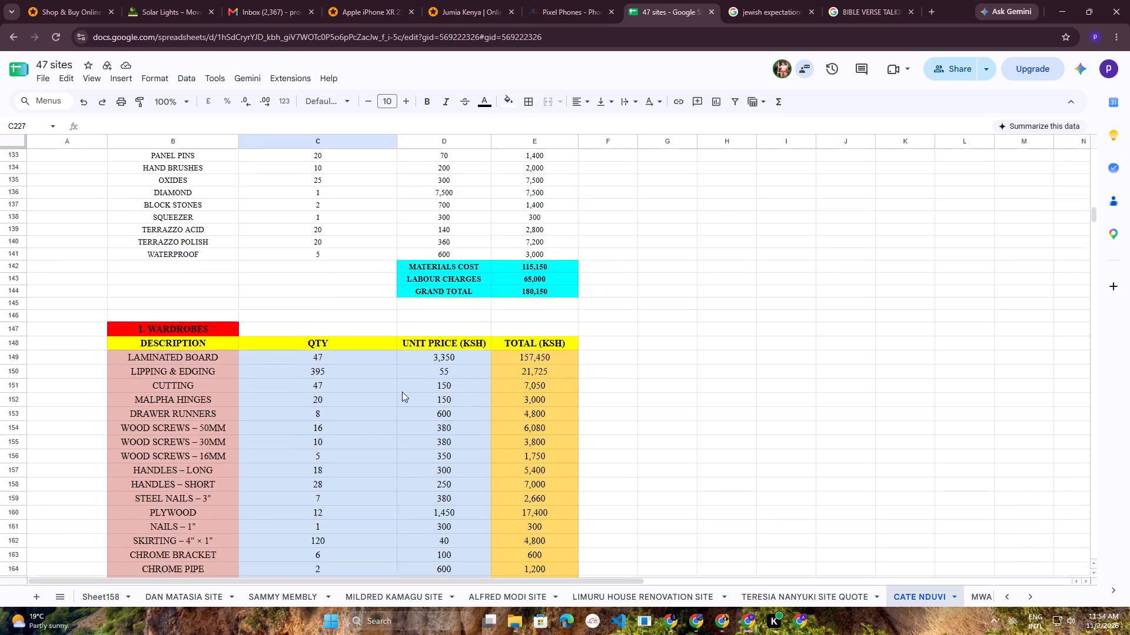
{"action": "scroll", "coordinate": [402, 392], "scroll_direction": "up", "scroll_amount": 4}
{"action": "scroll", "coordinate": [401, 394], "scroll_direction": "down", "scroll_amount": 5}
{"action": "scroll", "coordinate": [401, 394], "scroll_direction": "up", "scroll_amount": 15}
{"action": "scroll", "coordinate": [401, 394], "scroll_direction": "down", "scroll_amount": 2}
{"action": "scroll", "coordinate": [401, 397], "scroll_direction": "up", "scroll_amount": 1}
{"action": "scroll", "coordinate": [401, 397], "scroll_direction": "down", "scroll_amount": 15}
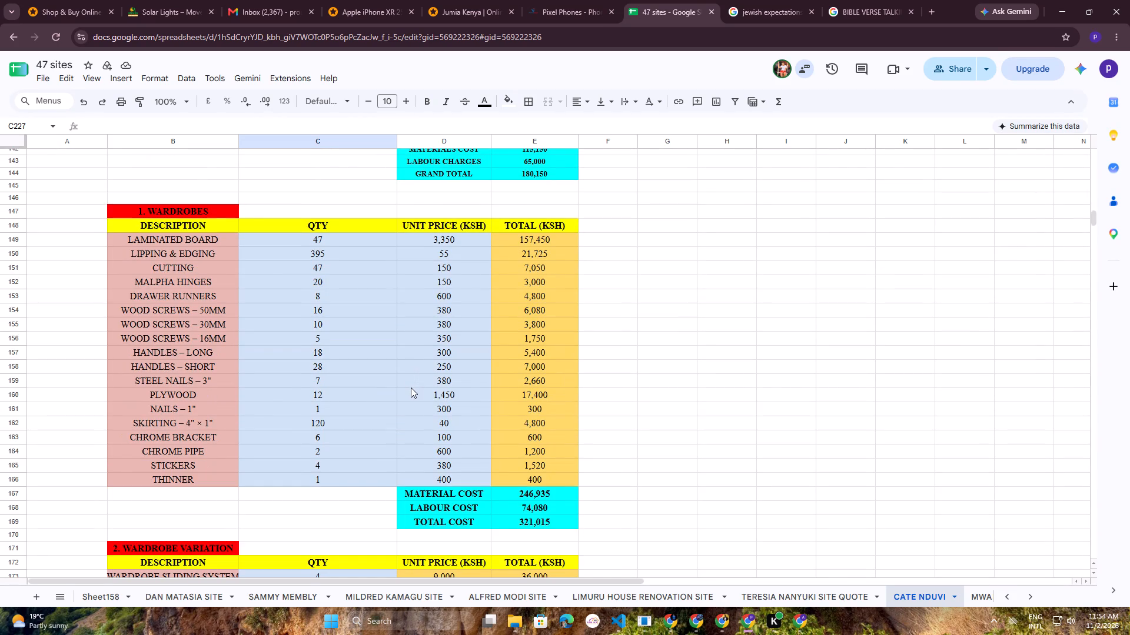
Replace the Laminated Board total in the wardrobes table with a formula multiplying quantity by unit price, C149*D149.
{"action": "left_click", "coordinate": [518, 238]}
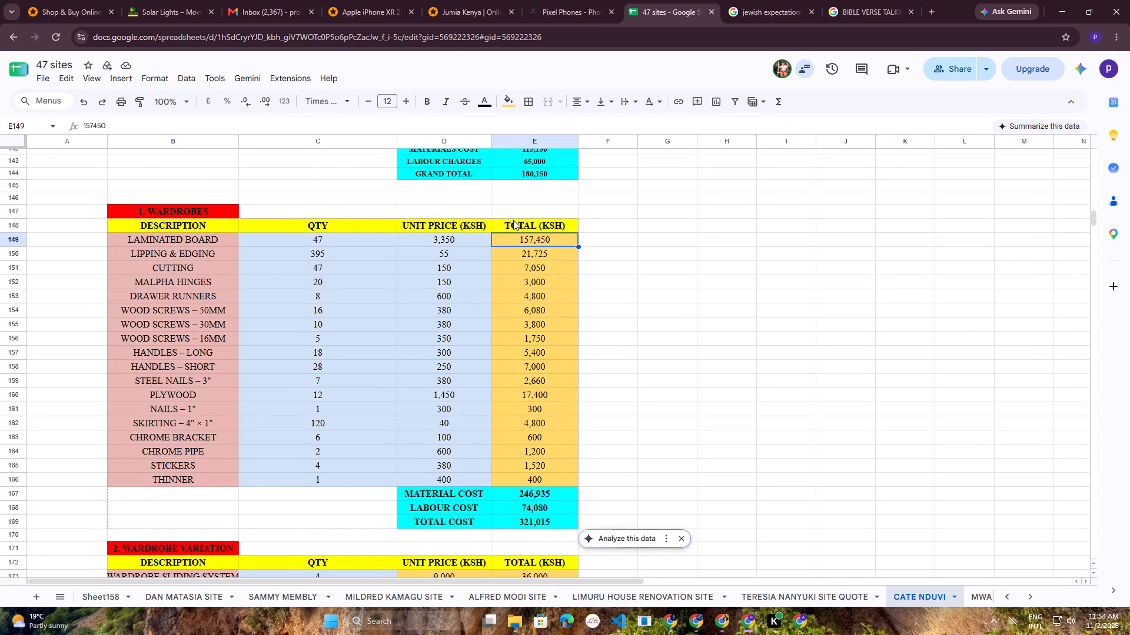
{"action": "key", "text": "plus"}
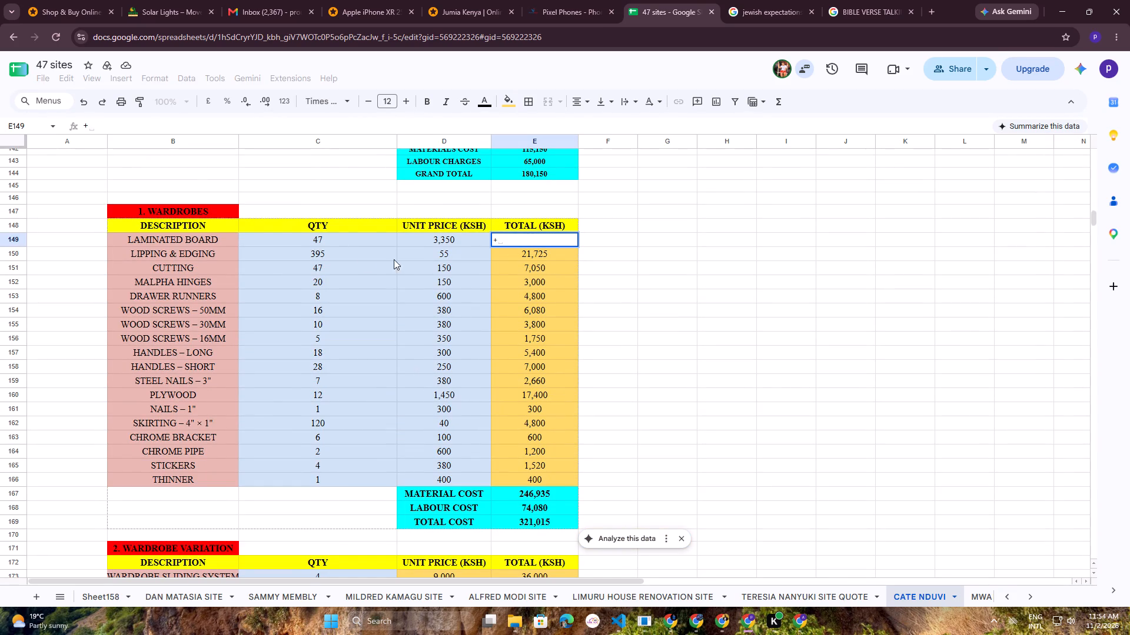
{"action": "left_click", "coordinate": [347, 236]}
{"action": "key", "text": "asterisk"}
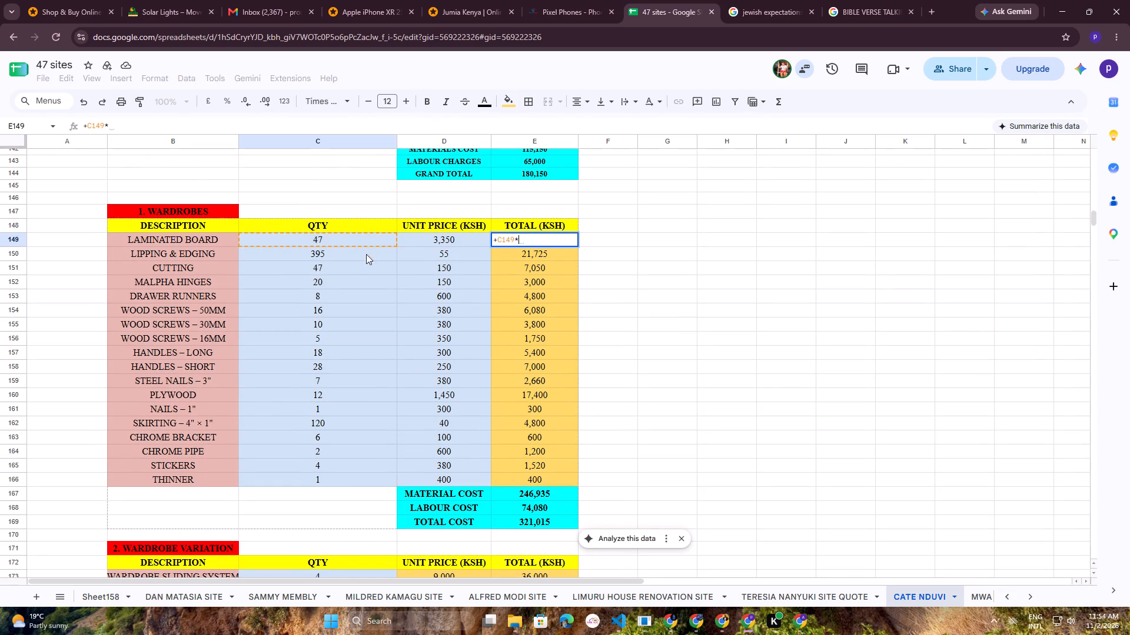
{"action": "left_click", "coordinate": [426, 240]}
{"action": "key", "text": "Return"}
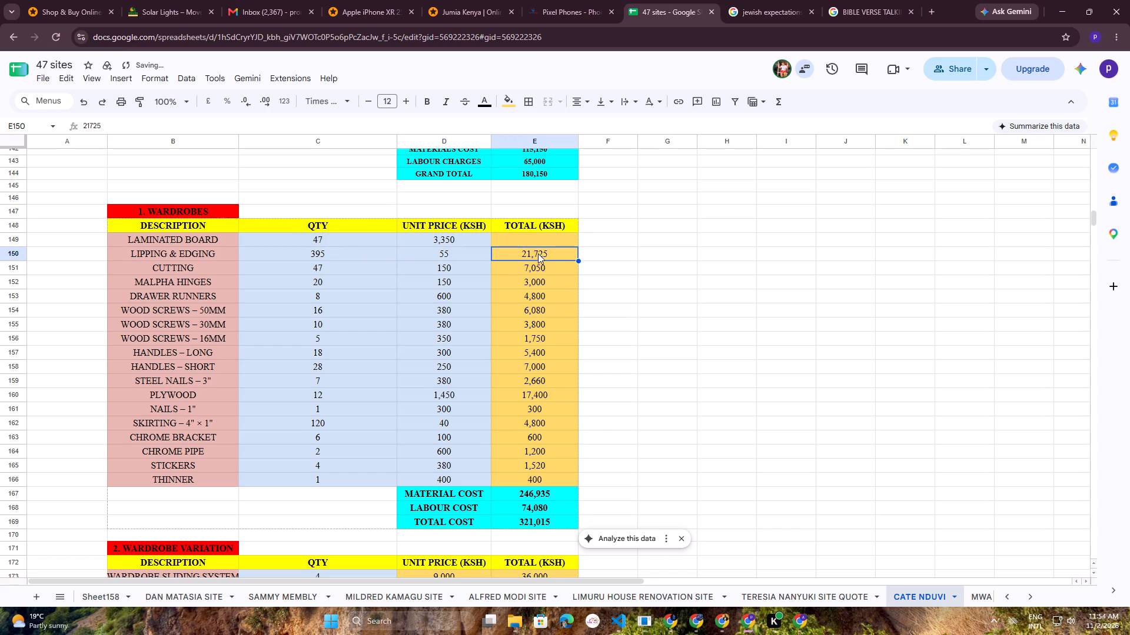
{"action": "left_click", "coordinate": [537, 239]}
{"action": "left_click", "coordinate": [644, 253]}
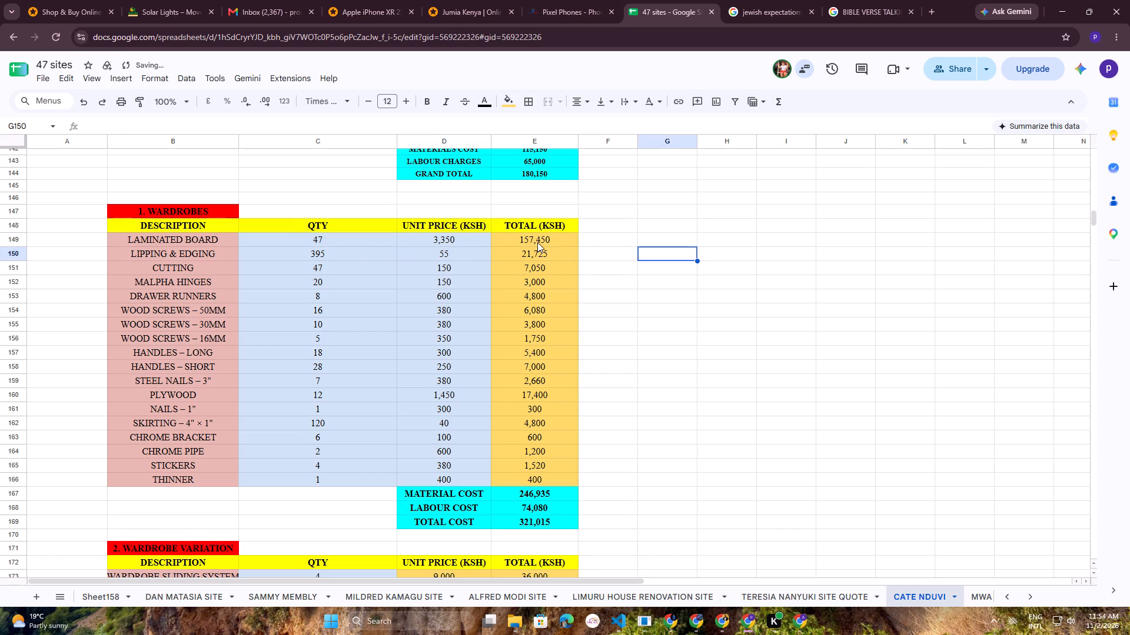
{"action": "double_click", "coordinate": [537, 242]}
{"action": "key", "text": "Escape"}
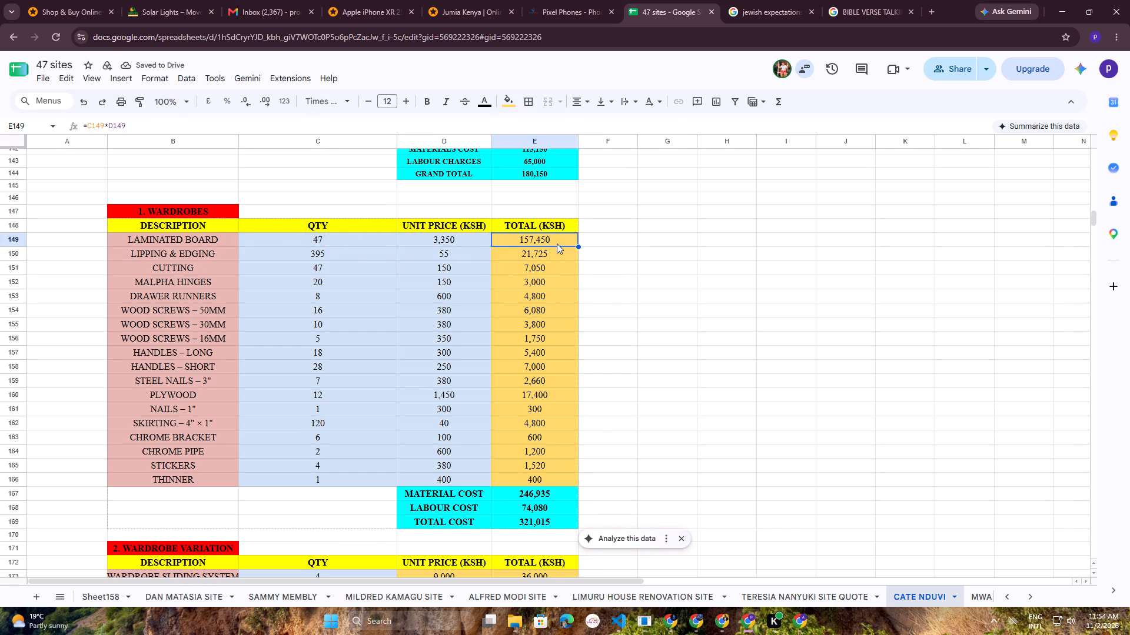
Fill the Laminated Board total formula down through the Thinner row and check the formulas in the Plywood and Steel Nails totals.
{"action": "left_click_drag", "start_coordinate": [577, 247], "coordinate": [586, 451]}
{"action": "left_click_drag", "start_coordinate": [586, 451], "coordinate": [583, 479]}
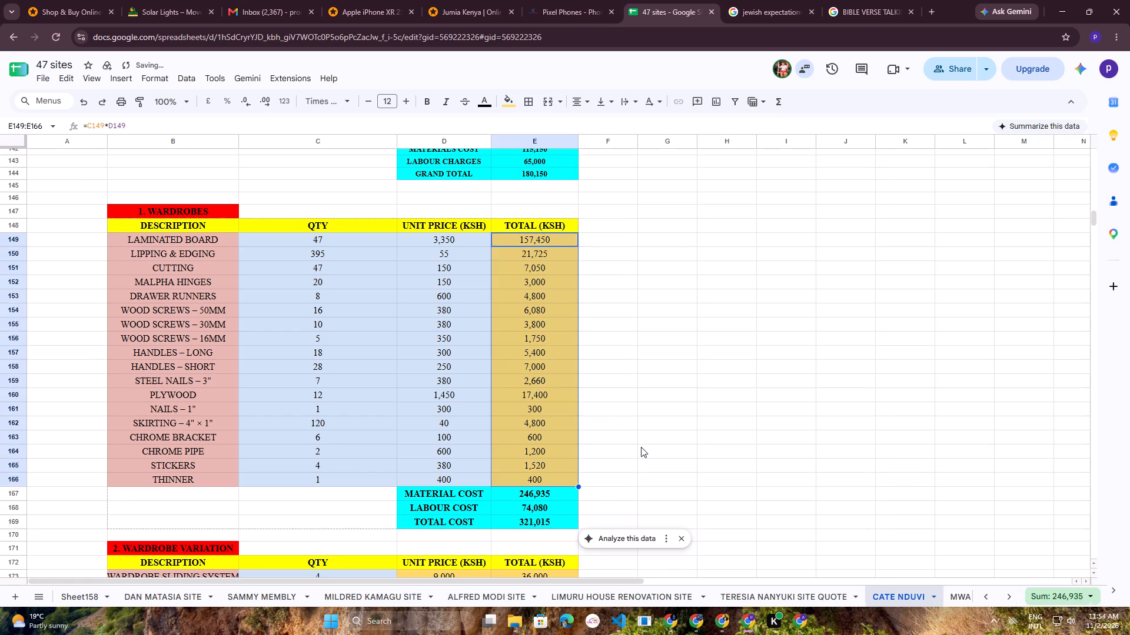
{"action": "left_click", "coordinate": [642, 446]}
{"action": "double_click", "coordinate": [550, 402]}
{"action": "double_click", "coordinate": [550, 402]}
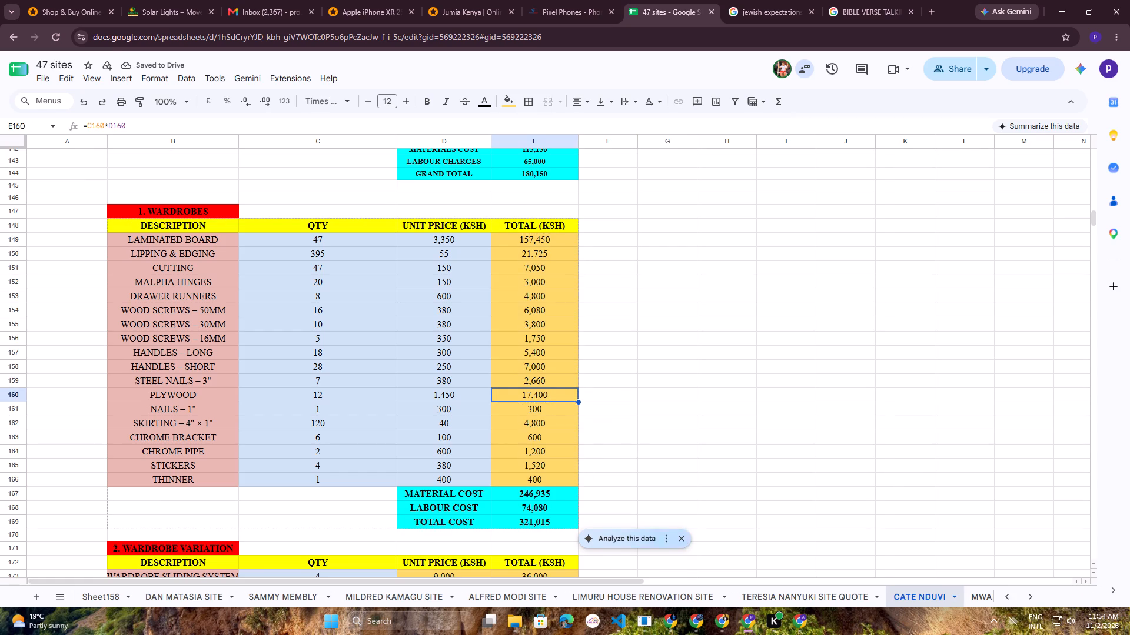
{"action": "double_click", "coordinate": [550, 399]}
{"action": "key", "text": "Escape"}
{"action": "double_click", "coordinate": [542, 377]}
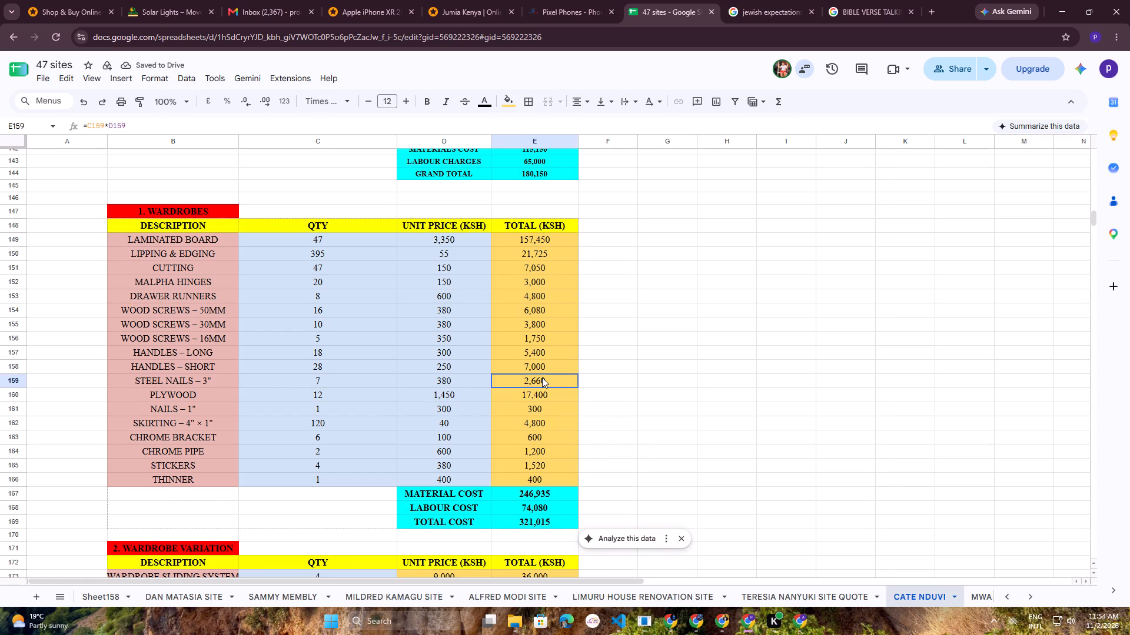
{"action": "key", "text": "Escape"}
Replace the wardrobes table's Material Cost with a SUM formula over the item totals, E149:E166.
{"action": "scroll", "coordinate": [690, 401], "scroll_direction": "down", "scroll_amount": 3}
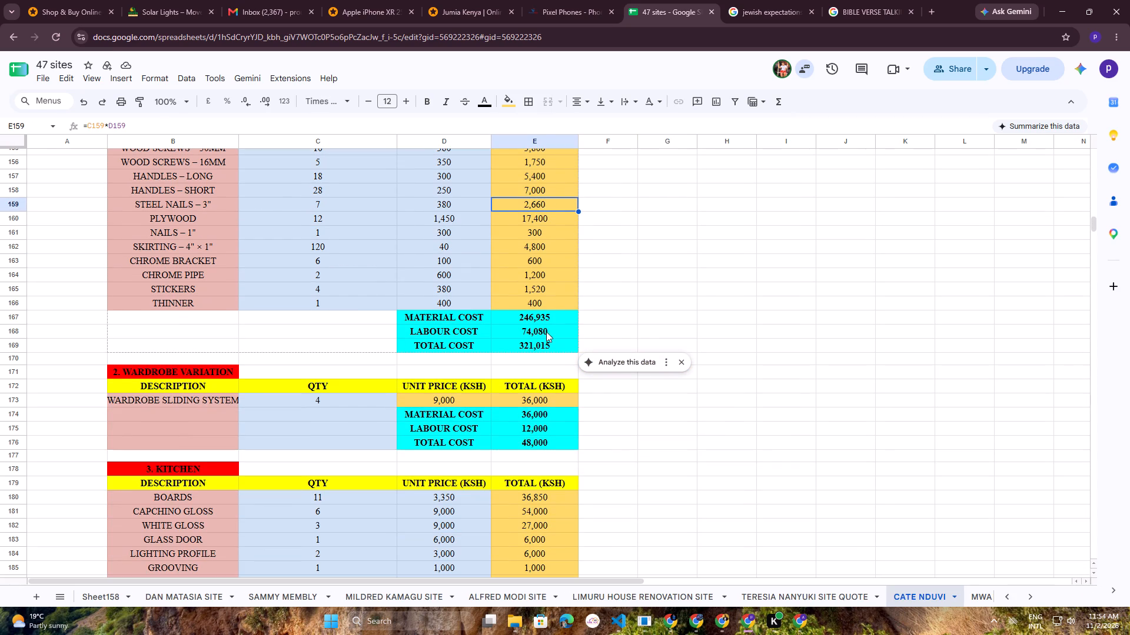
{"action": "left_click", "coordinate": [544, 317]}
{"action": "type", "text": "+SUM"}
{"action": "key", "text": "shift+parenleft"}
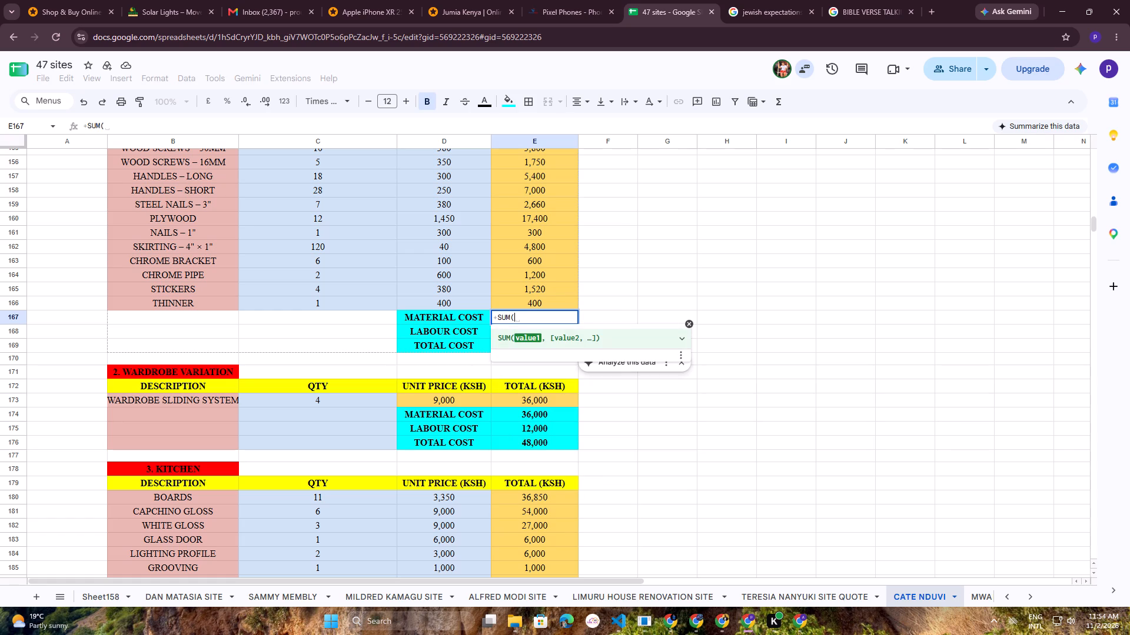
{"action": "scroll", "coordinate": [621, 312], "scroll_direction": "up", "scroll_amount": 2}
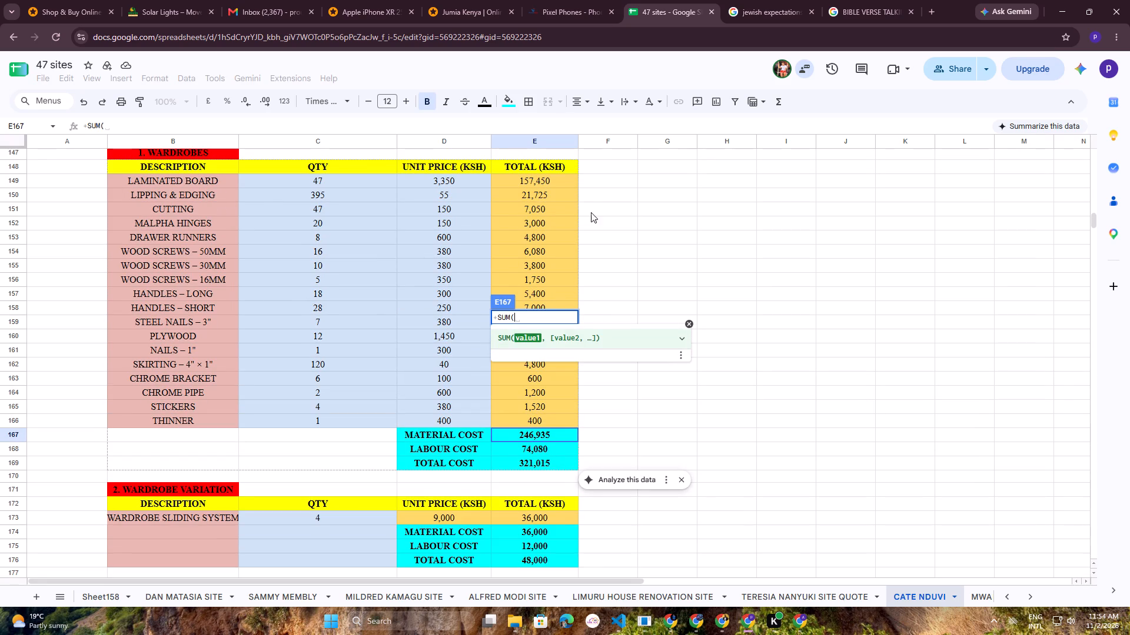
{"action": "left_click_drag", "start_coordinate": [559, 183], "coordinate": [561, 345]}
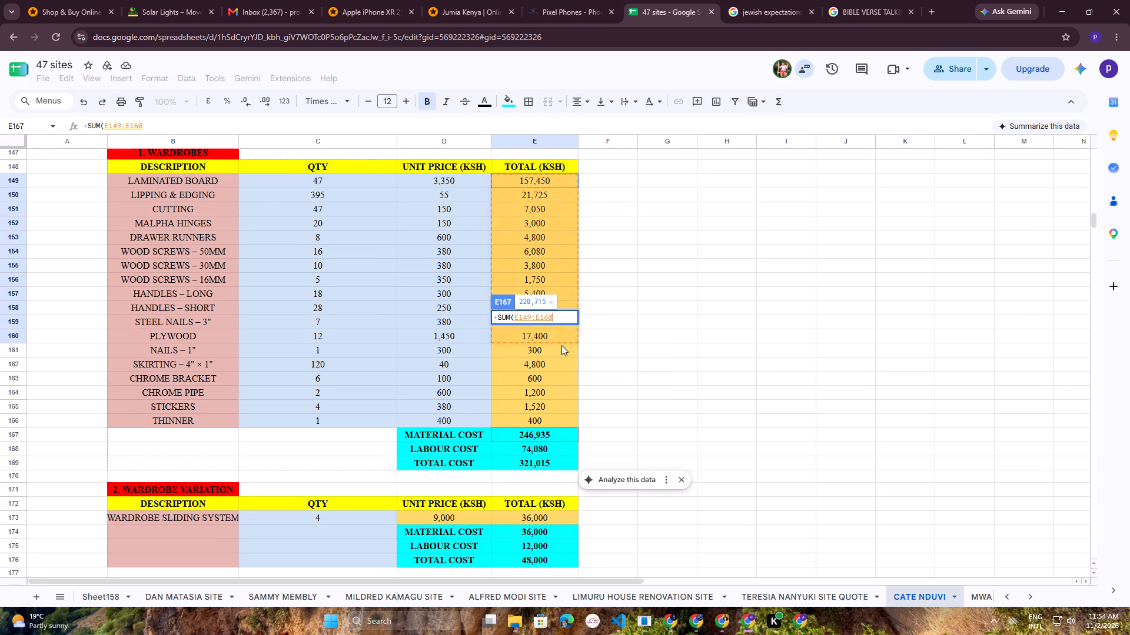
{"action": "left_click_drag", "start_coordinate": [561, 345], "coordinate": [558, 417]}
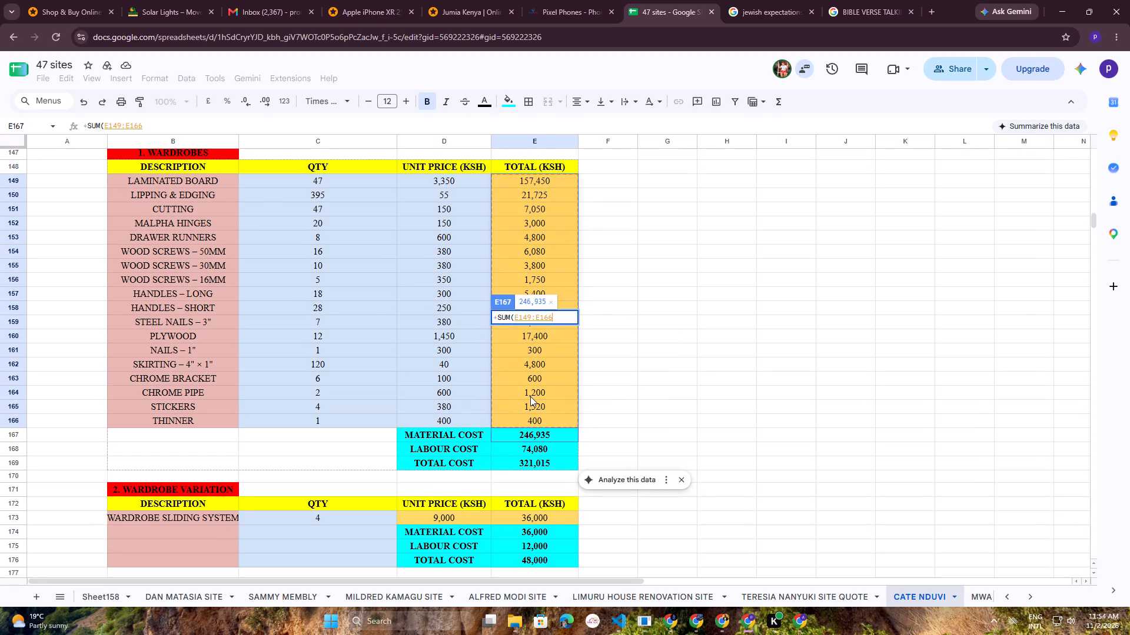
{"action": "key", "text": "shift+parenright"}
{"action": "key", "text": "Return"}
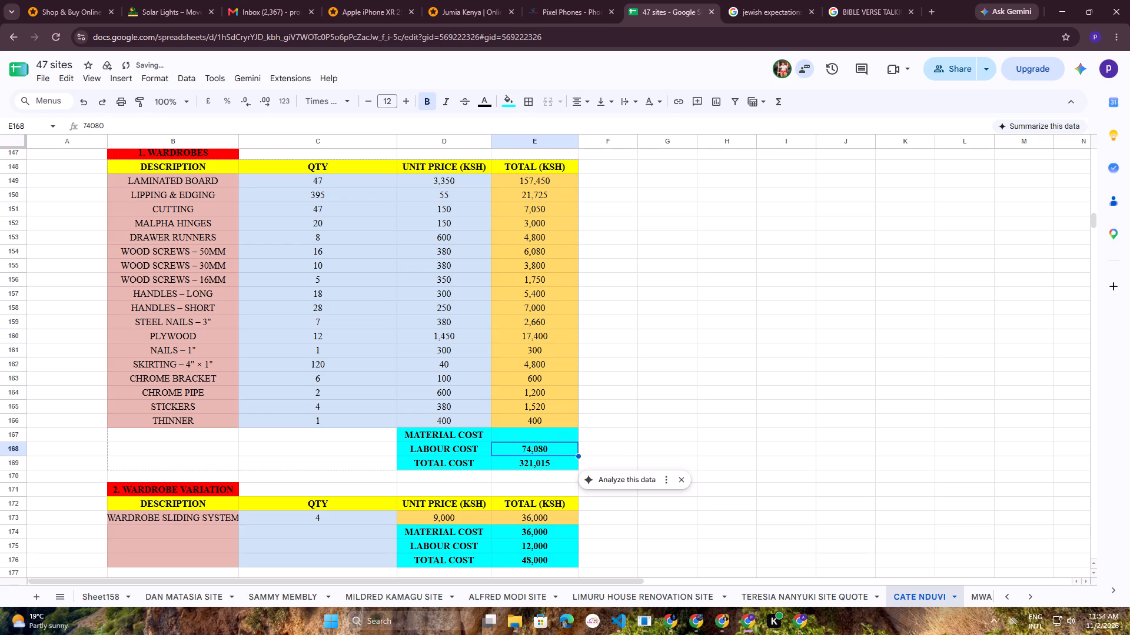
{"action": "left_click", "coordinate": [730, 429]}
Replace the wardrobes table's Total Cost with a SUM formula adding material and labour costs, E167:E168.
{"action": "left_click", "coordinate": [543, 462]}
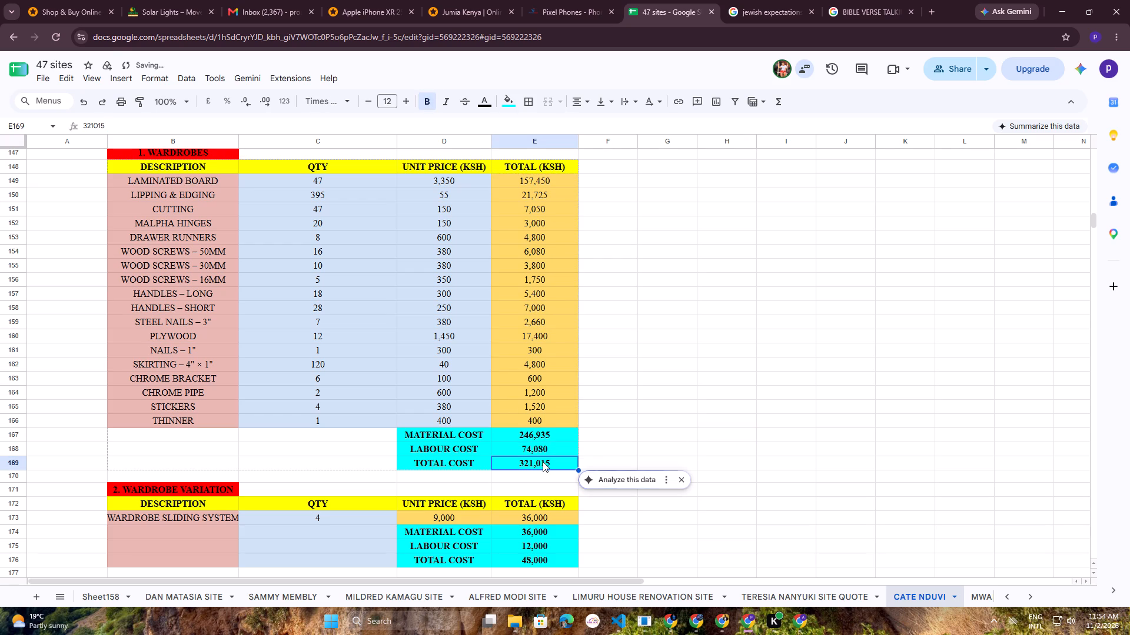
{"action": "key", "text": "plus"}
{"action": "type", "text": "SUM"}
{"action": "key", "text": "shift+parenleft"}
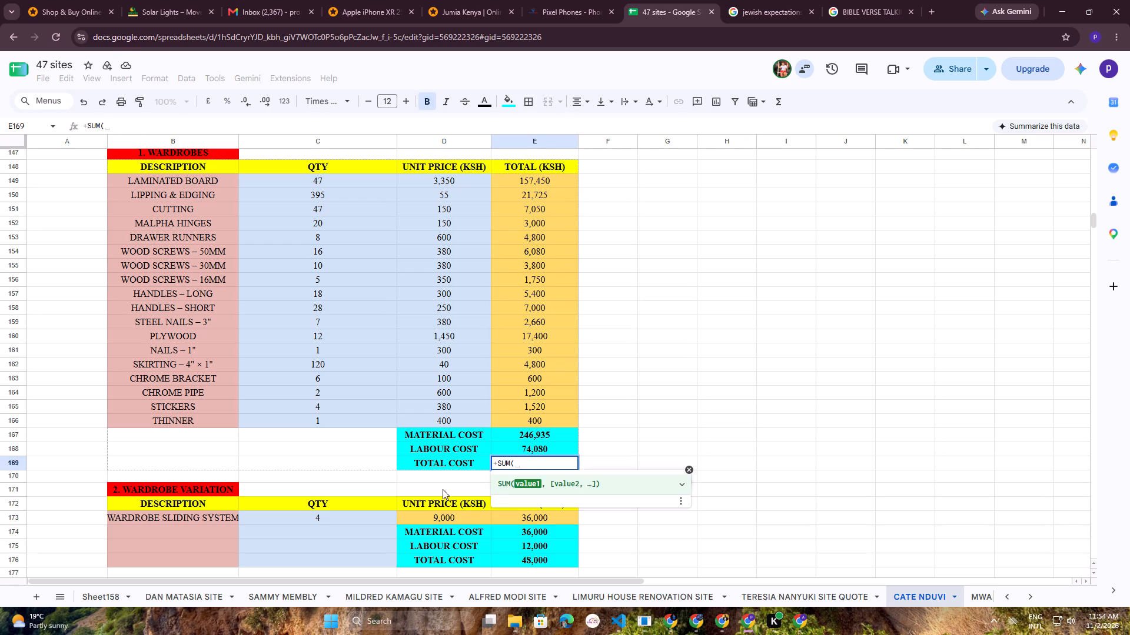
{"action": "left_click_drag", "start_coordinate": [560, 433], "coordinate": [560, 446]}
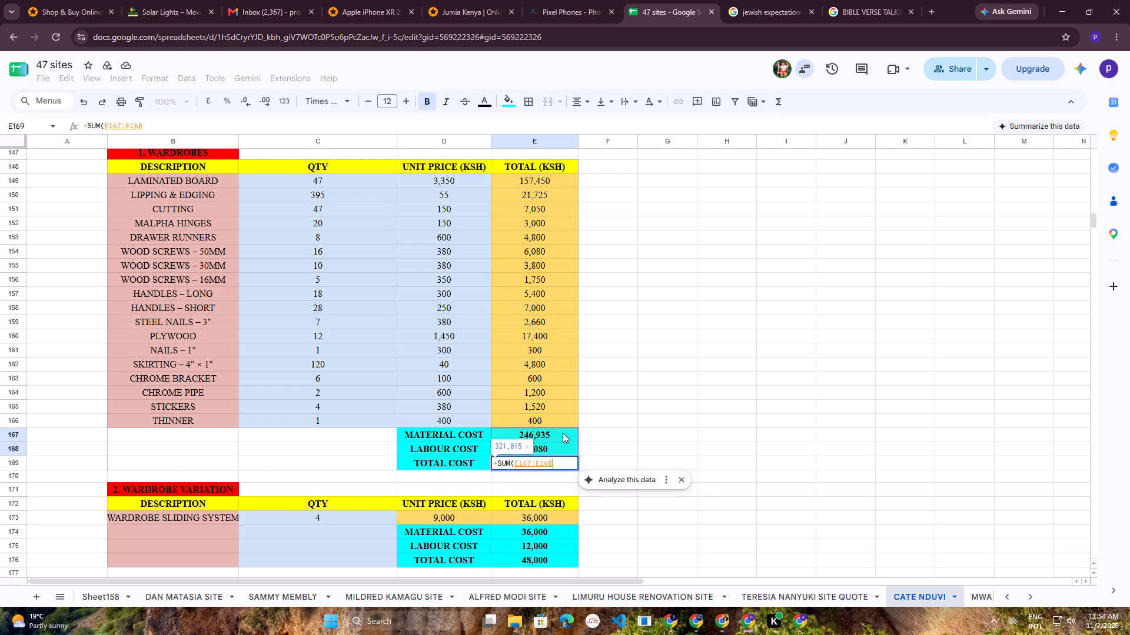
{"action": "key", "text": "shift+parenright"}
{"action": "key", "text": "Return"}
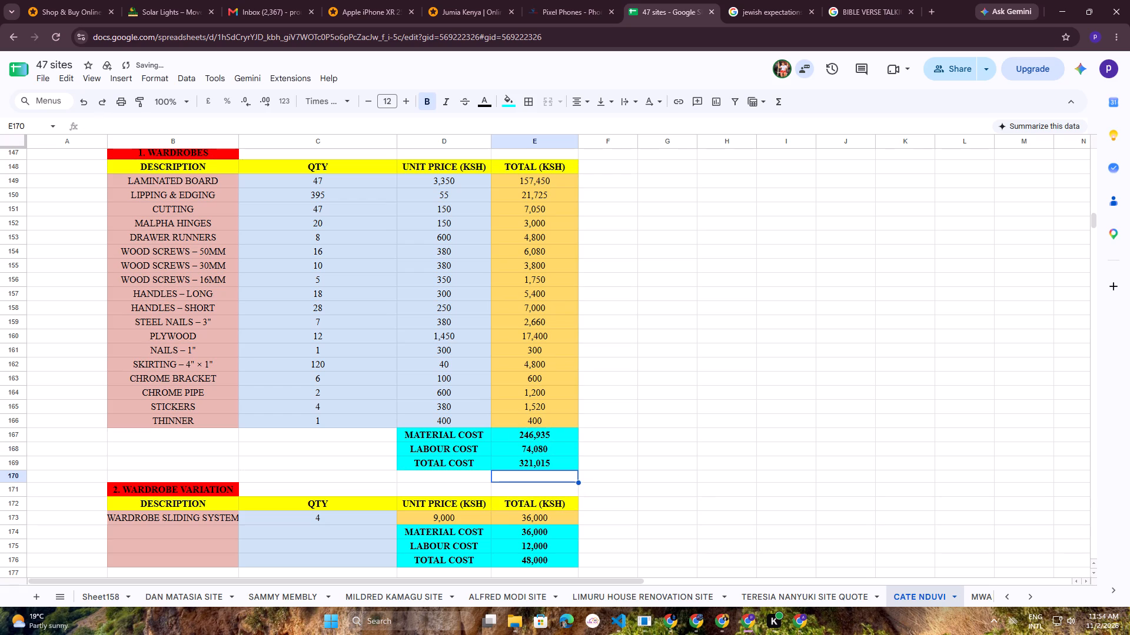
{"action": "left_click", "coordinate": [709, 468]}
Fill the Wardrobe Sliding System unit price cell in the wardrobe variation table with light blue.
{"action": "scroll", "coordinate": [734, 376], "scroll_direction": "up", "scroll_amount": 1}
{"action": "scroll", "coordinate": [734, 376], "scroll_direction": "down", "scroll_amount": 4}
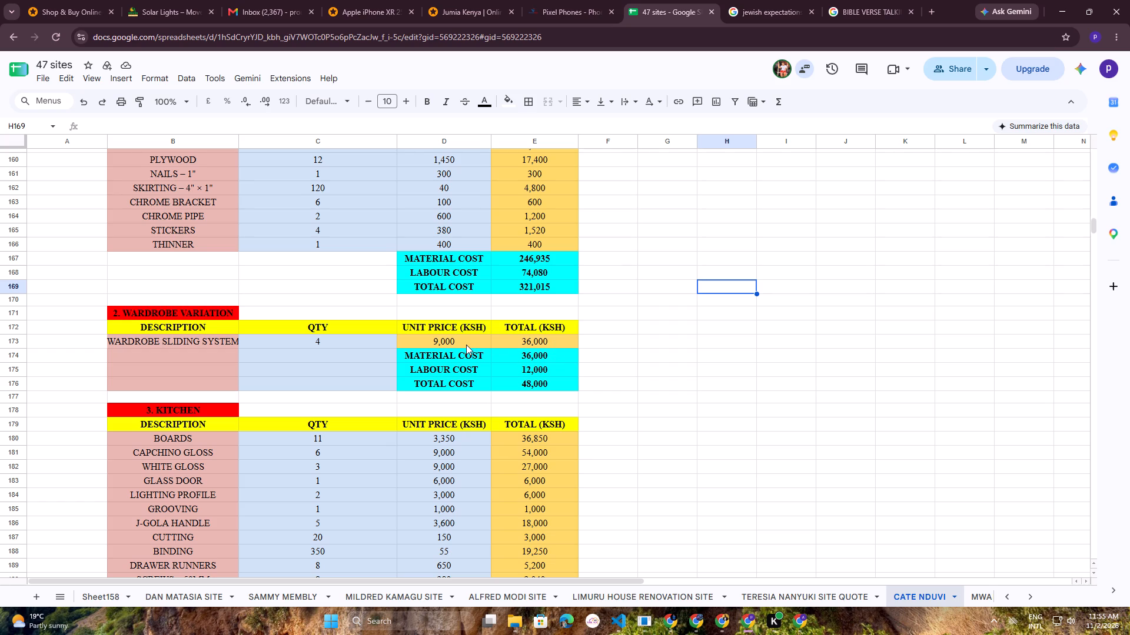
{"action": "left_click", "coordinate": [413, 339]}
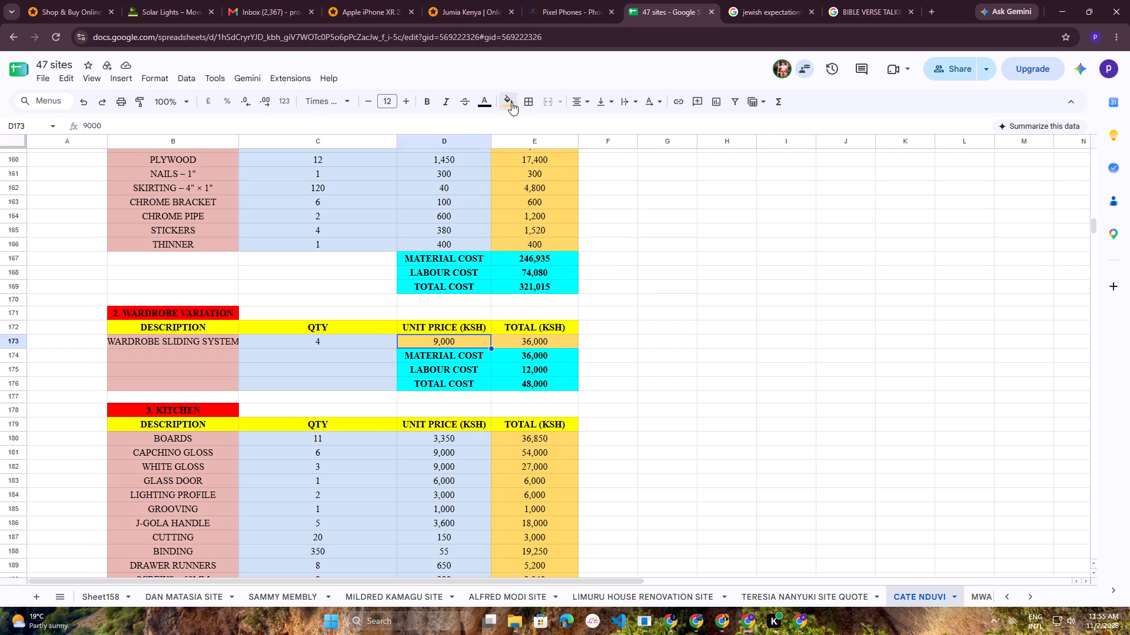
{"action": "left_click", "coordinate": [511, 102]}
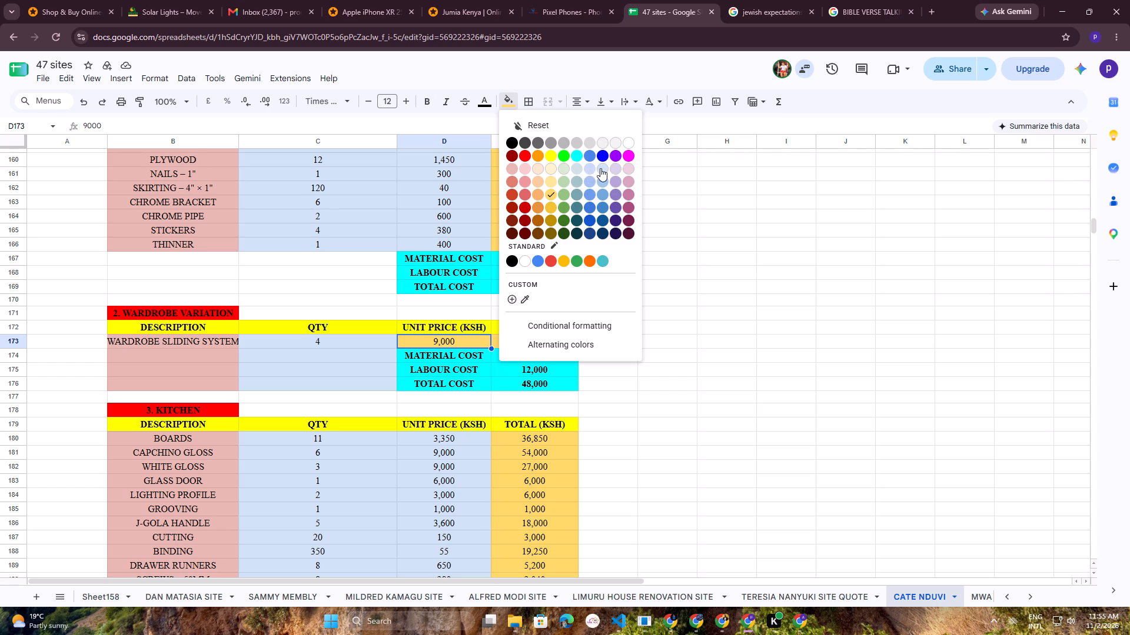
{"action": "left_click", "coordinate": [600, 168]}
{"action": "left_click", "coordinate": [714, 354]}
Replace the Wardrobe Sliding System total with a formula multiplying quantity by unit price, C173*D173.
{"action": "left_click", "coordinate": [541, 339]}
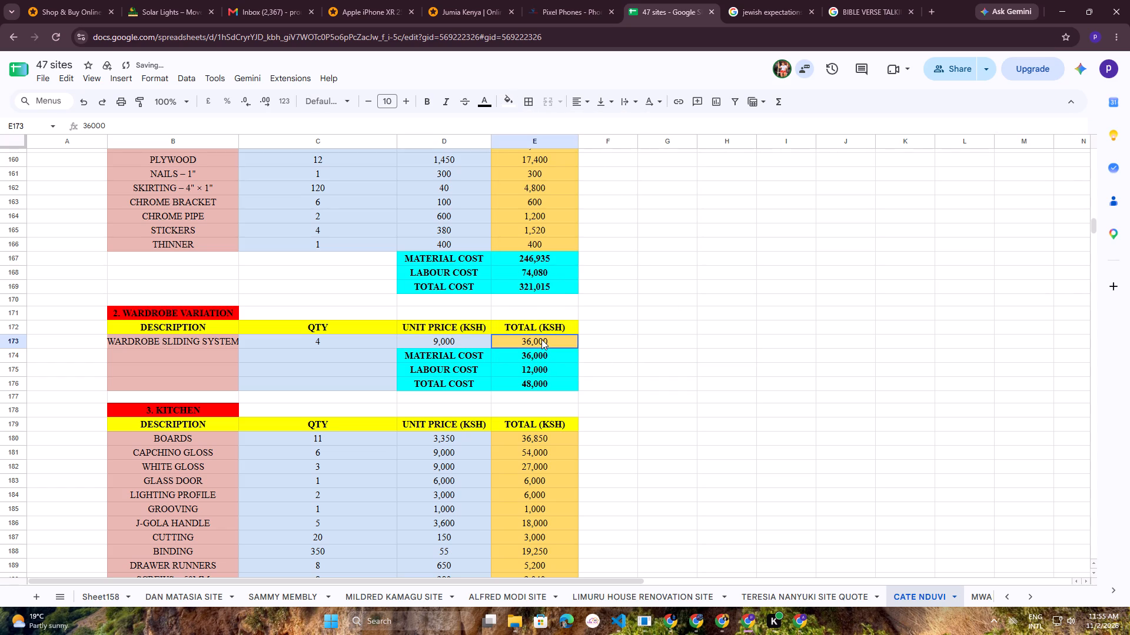
{"action": "key", "text": "plus"}
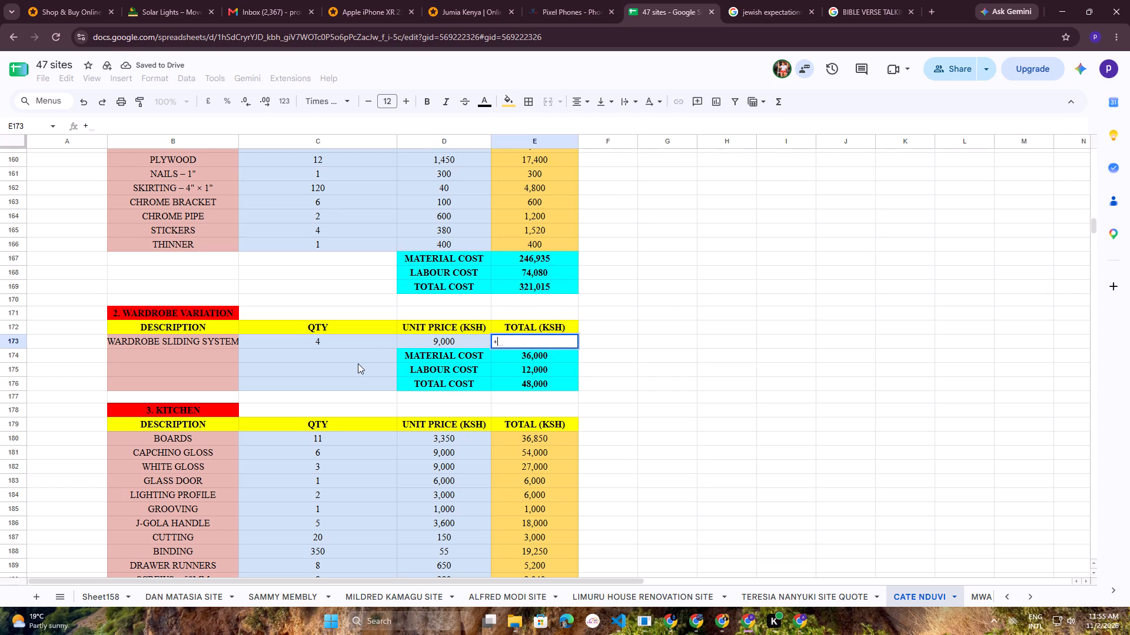
{"action": "left_click", "coordinate": [350, 340]}
{"action": "key", "text": "asterisk"}
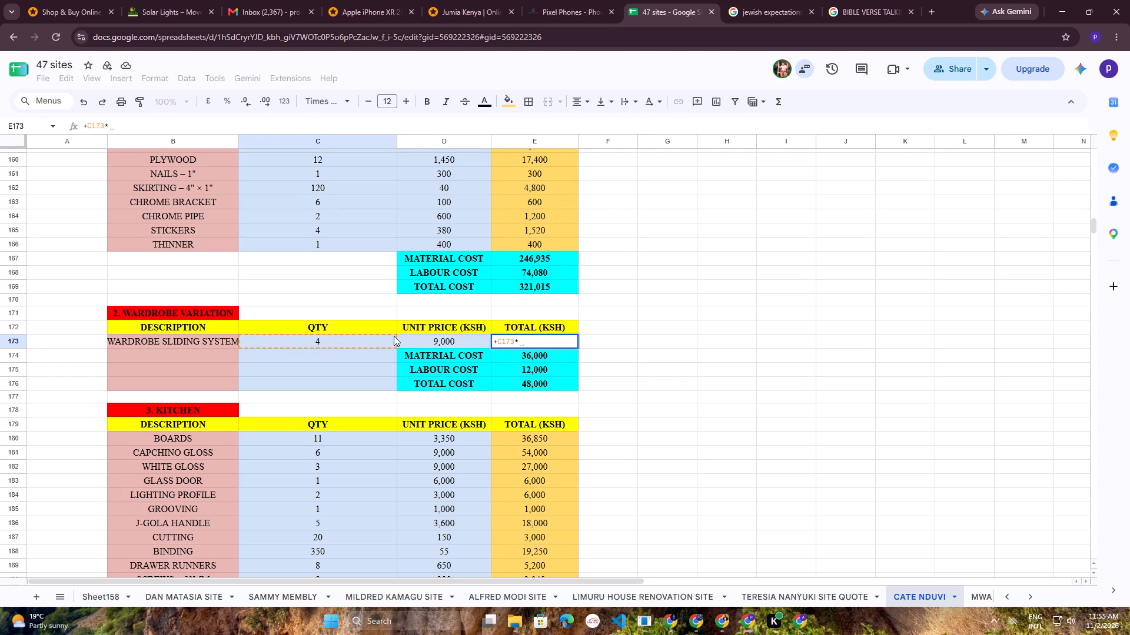
{"action": "left_click", "coordinate": [440, 337]}
{"action": "key", "text": "Return"}
{"action": "left_click", "coordinate": [677, 386]}
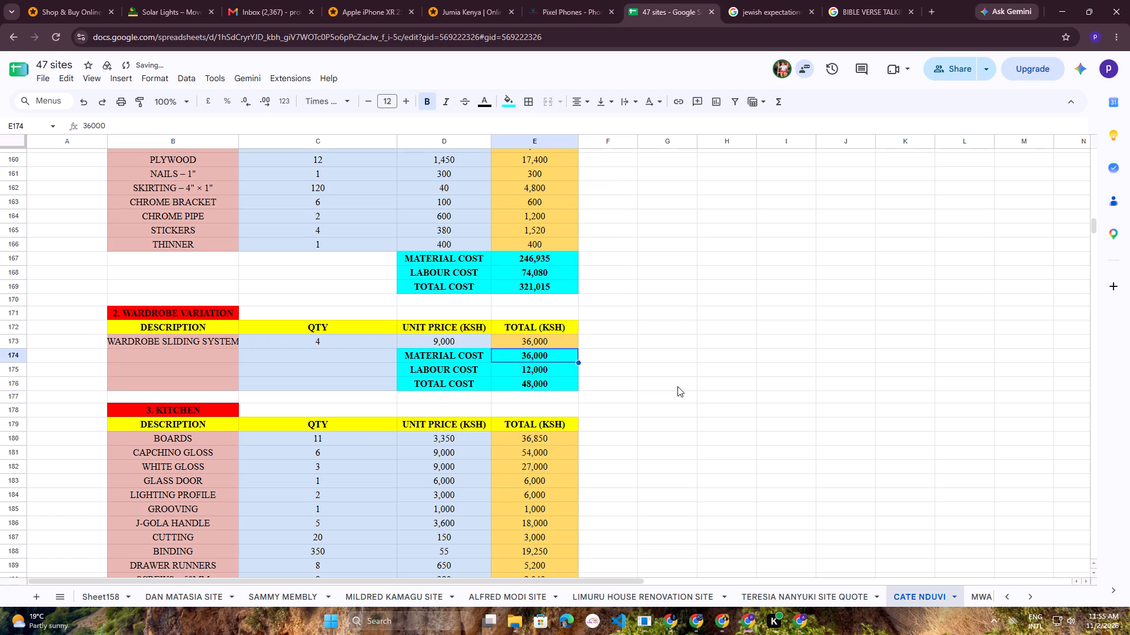
Replace the wardrobe variation table's Material Cost with a SUM formula referencing the sliding system total, E173.
{"action": "left_click", "coordinate": [536, 352]}
{"action": "type", "text": "+SUM"}
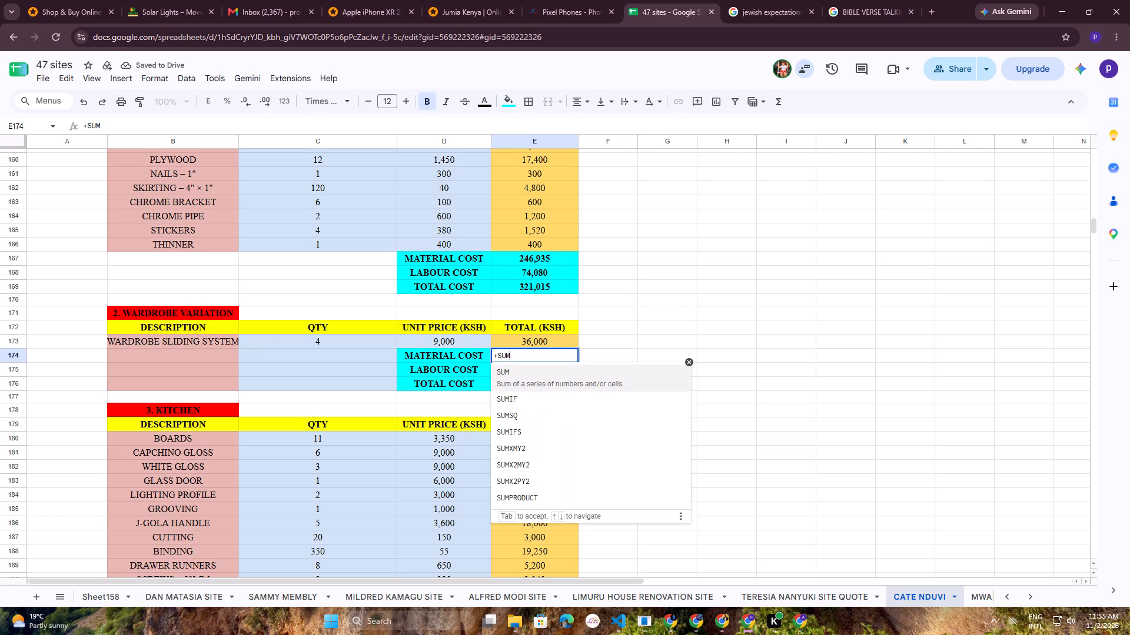
{"action": "key", "text": "shift+parenleft"}
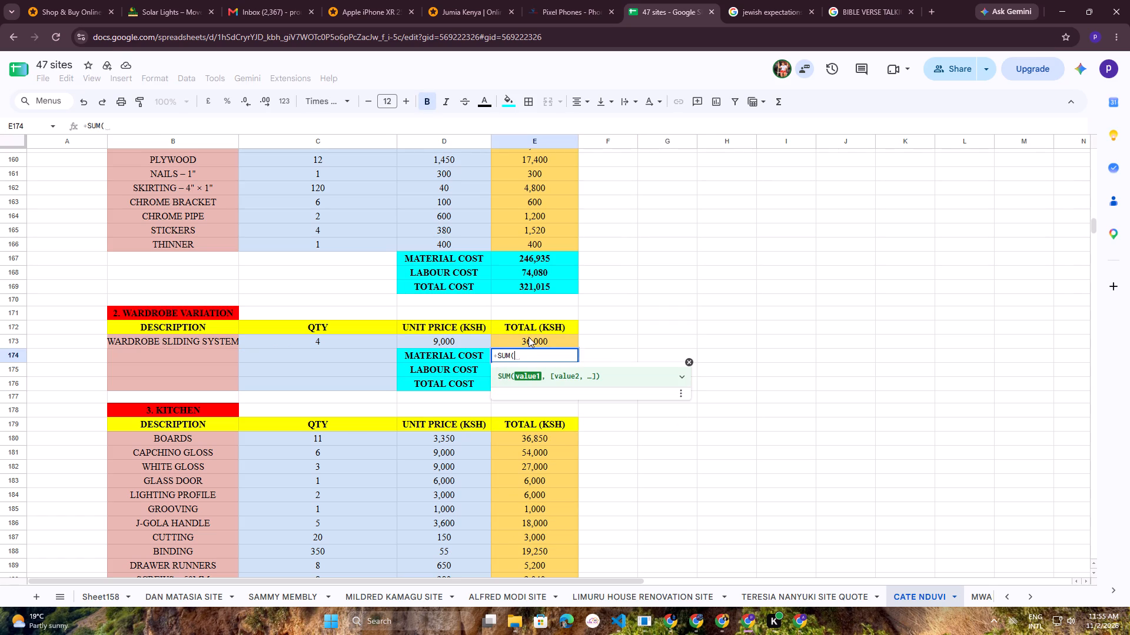
{"action": "left_click", "coordinate": [530, 337]}
{"action": "key", "text": "shift+parenright"}
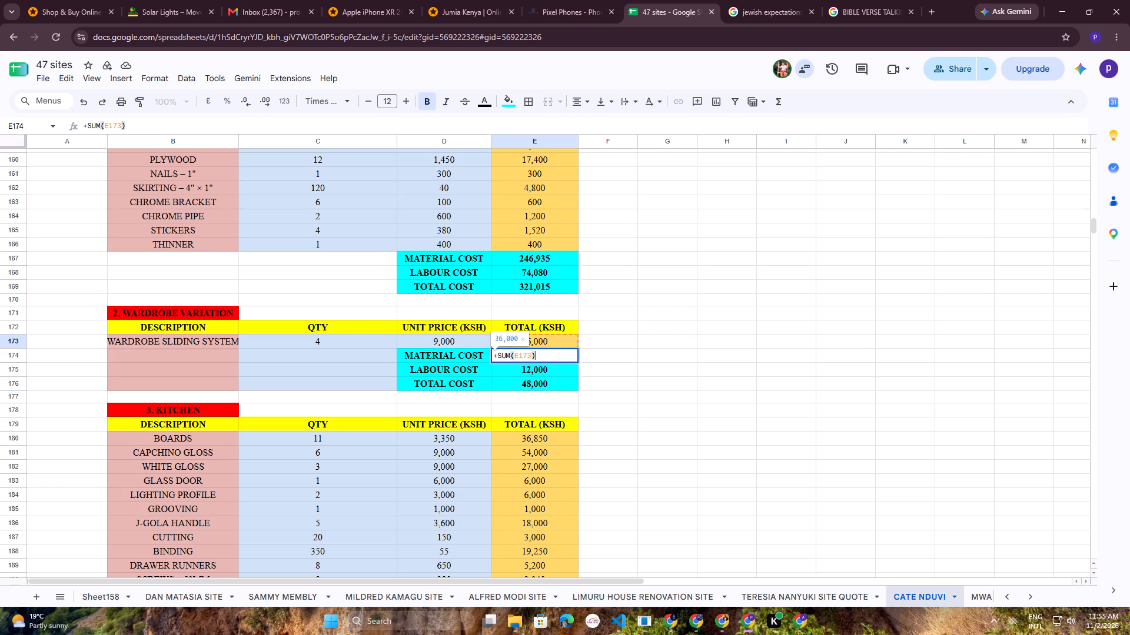
{"action": "key", "text": "Return"}
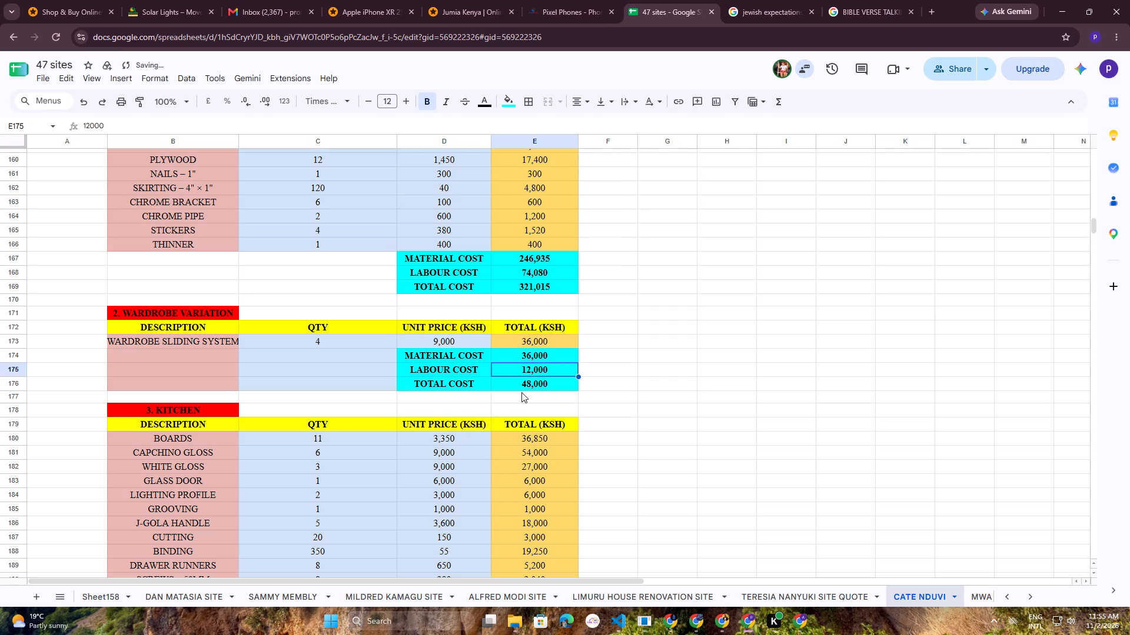
Replace the wardrobe variation table's Total Cost with a SUM formula adding material and labour costs, E174:E175.
{"action": "left_click", "coordinate": [528, 387]}
{"action": "key", "text": "plus"}
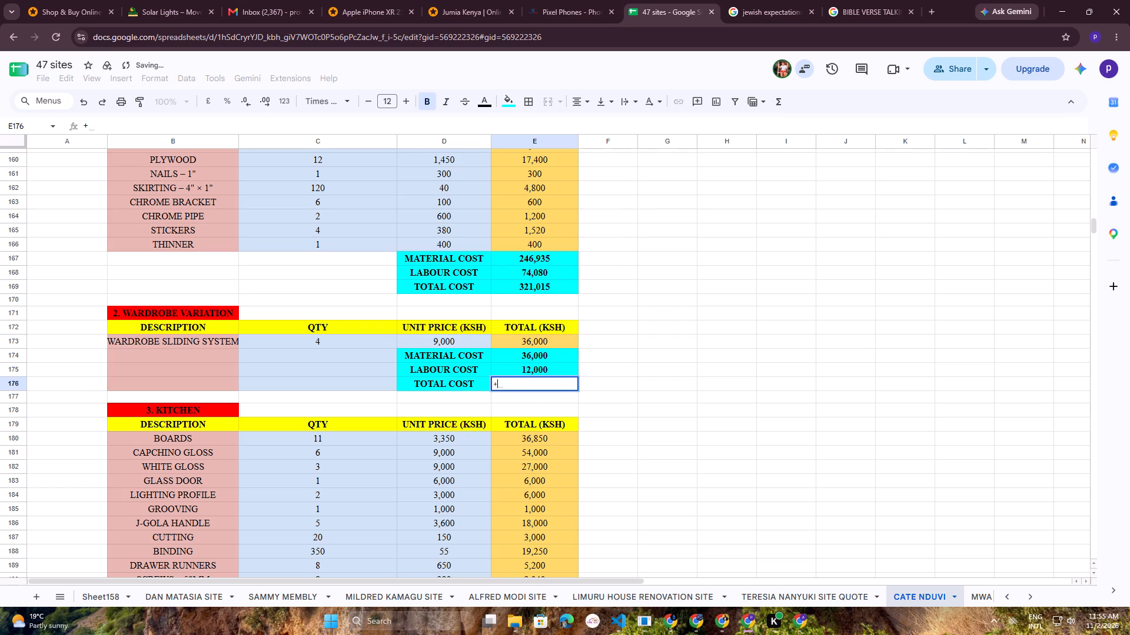
{"action": "type", "text": "SUM"}
{"action": "key", "text": "shift+parenleft"}
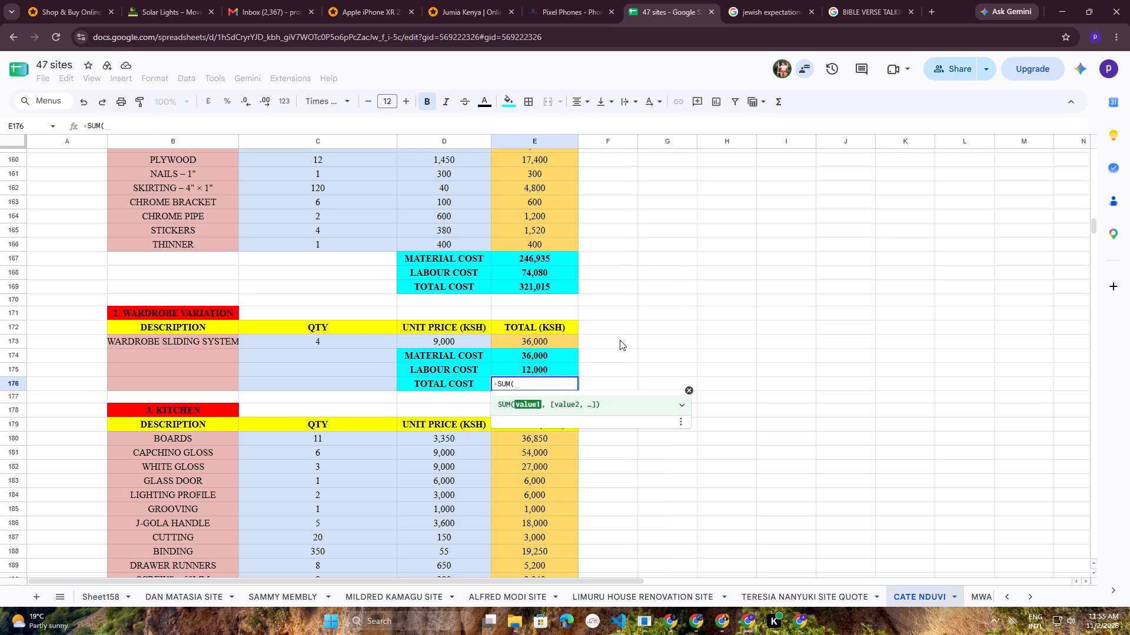
{"action": "left_click_drag", "start_coordinate": [569, 351], "coordinate": [569, 366]}
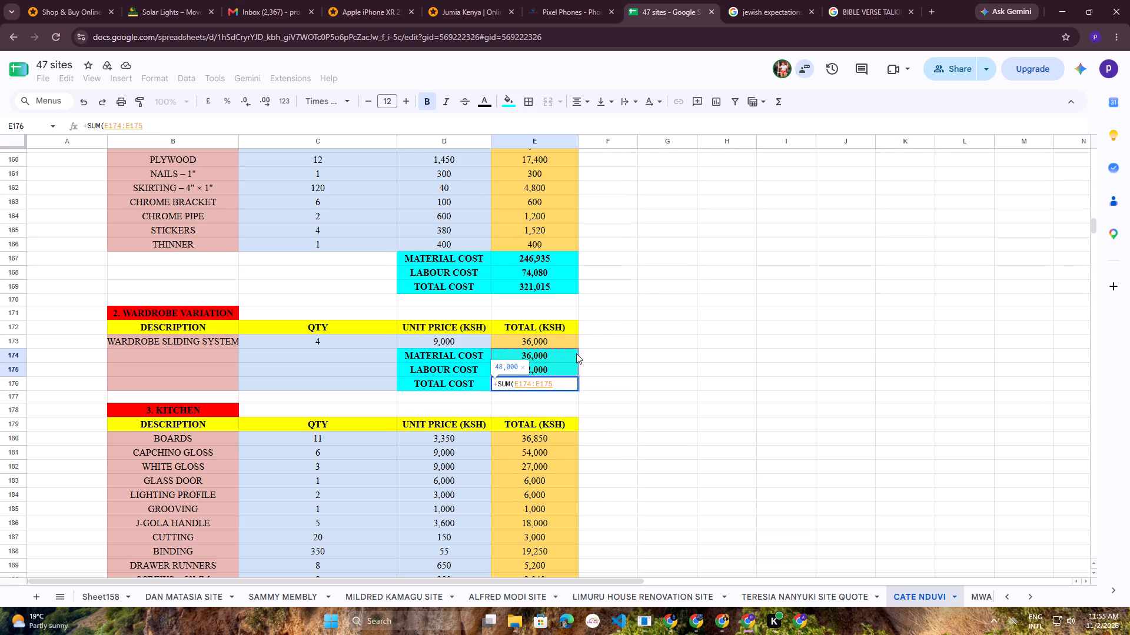
{"action": "key", "text": "shift+parenright"}
{"action": "key", "text": "Return"}
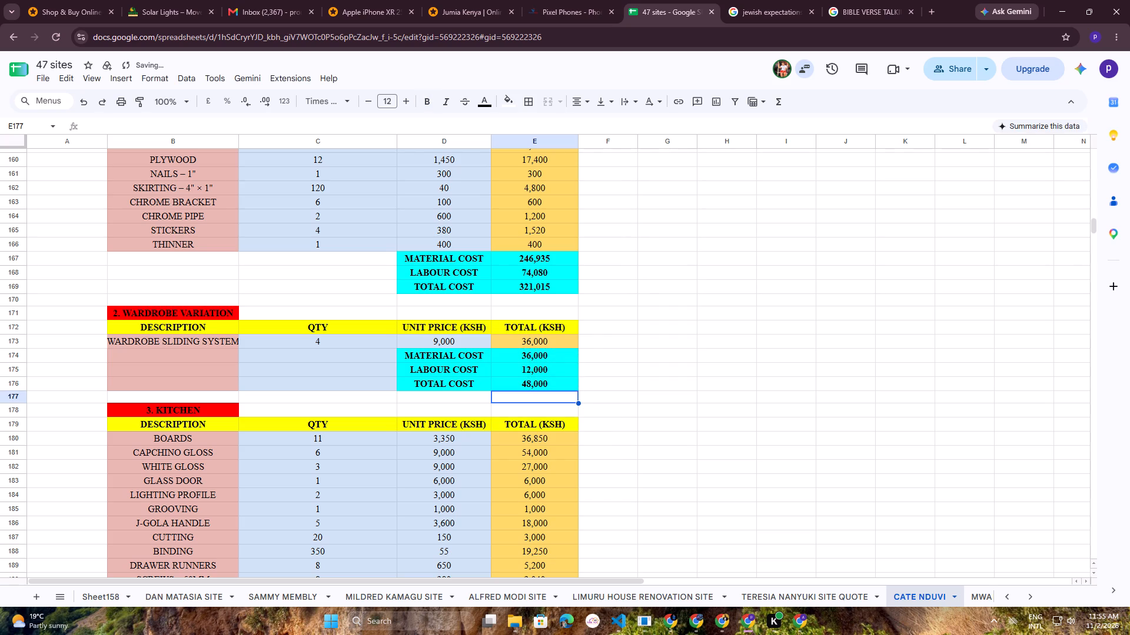
Replace the Boards total in the kitchen table with a formula multiplying quantity by unit price, C180*D180.
{"action": "scroll", "coordinate": [672, 370], "scroll_direction": "down", "scroll_amount": 2}
{"action": "left_click", "coordinate": [676, 377]}
{"action": "scroll", "coordinate": [619, 355], "scroll_direction": "down", "scroll_amount": 2}
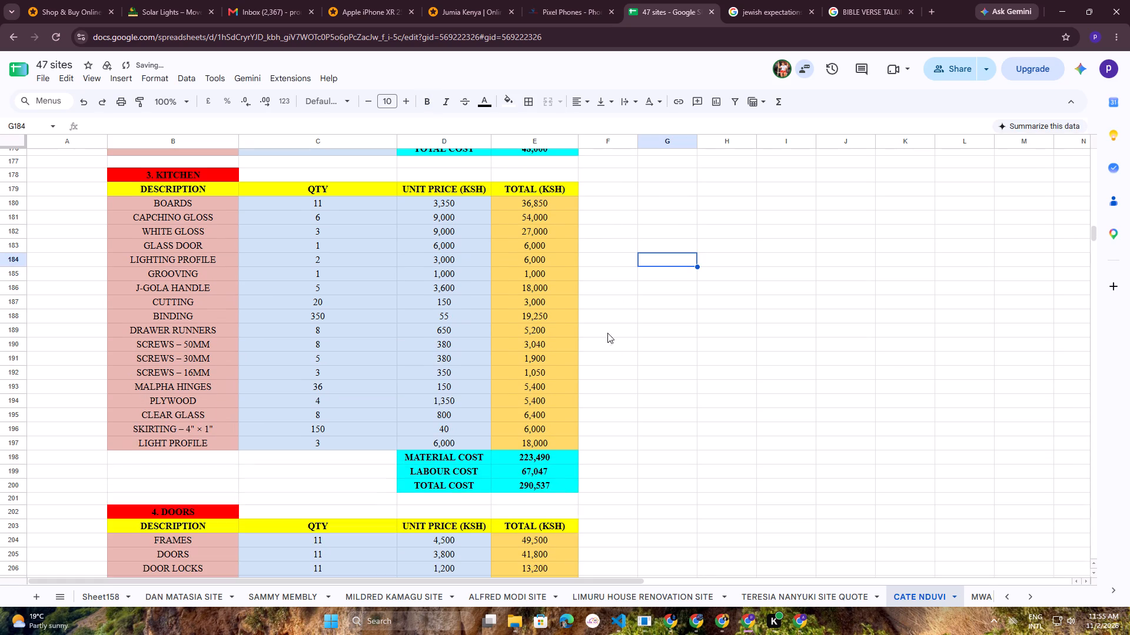
{"action": "left_click", "coordinate": [541, 207]}
{"action": "key", "text": "plus"}
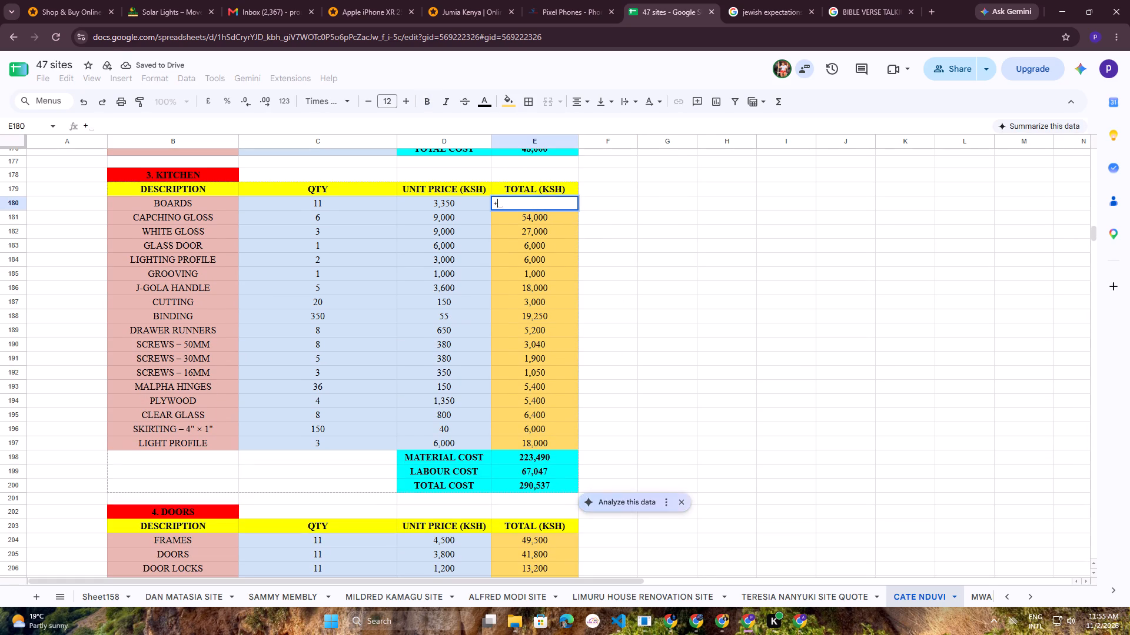
{"action": "left_click", "coordinate": [367, 203]}
{"action": "key", "text": "asterisk"}
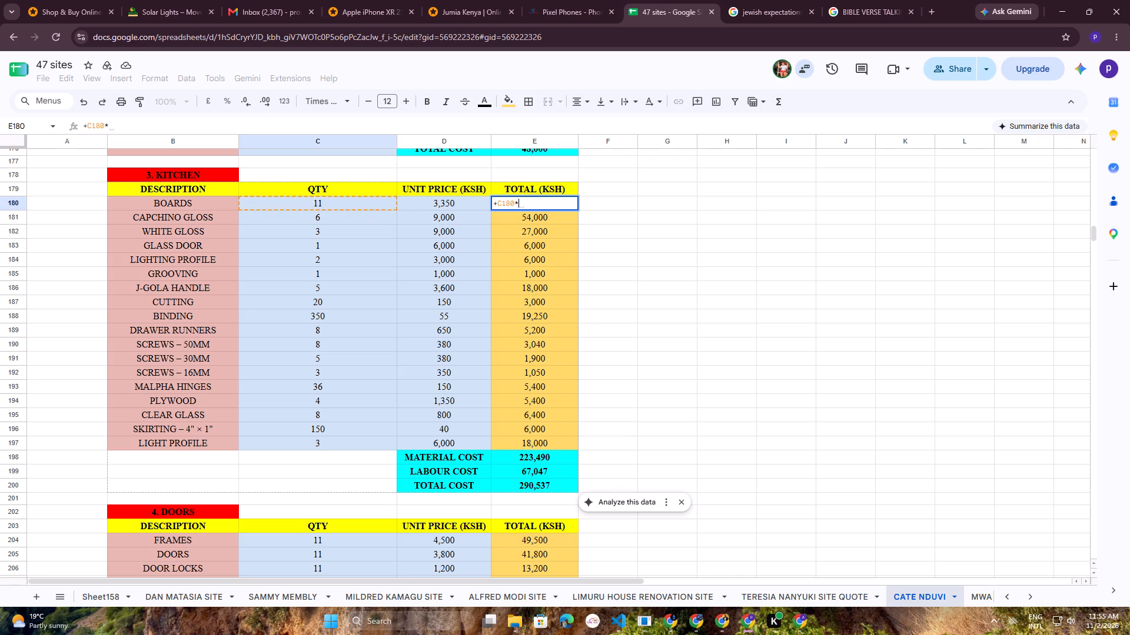
{"action": "left_click", "coordinate": [448, 208]}
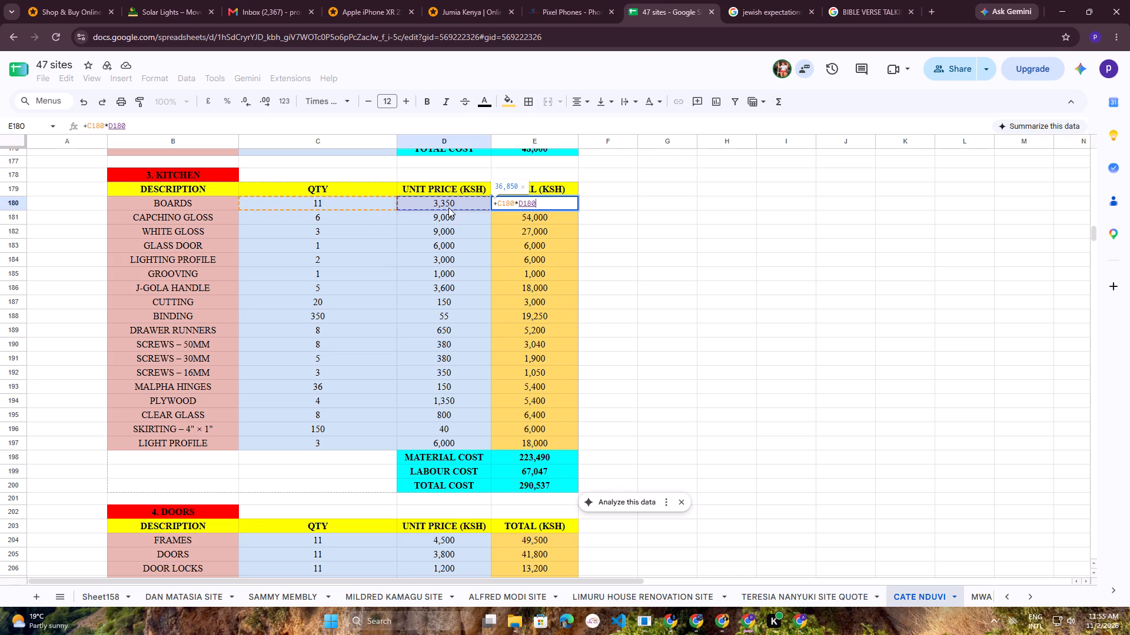
{"action": "key", "text": "Return"}
Fill the Boards total formula down through the kitchen table's Light Profile row and check the 50mm Screws formula.
{"action": "left_click", "coordinate": [554, 200]}
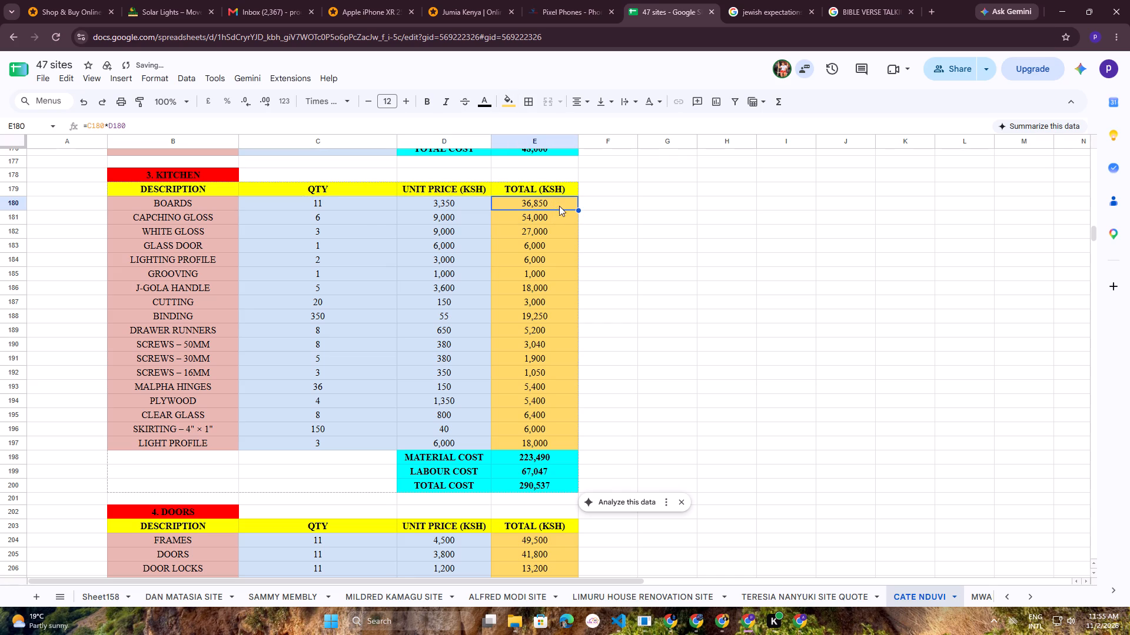
{"action": "left_click_drag", "start_coordinate": [579, 210], "coordinate": [571, 442]}
{"action": "left_click", "coordinate": [691, 427]}
{"action": "double_click", "coordinate": [550, 343]}
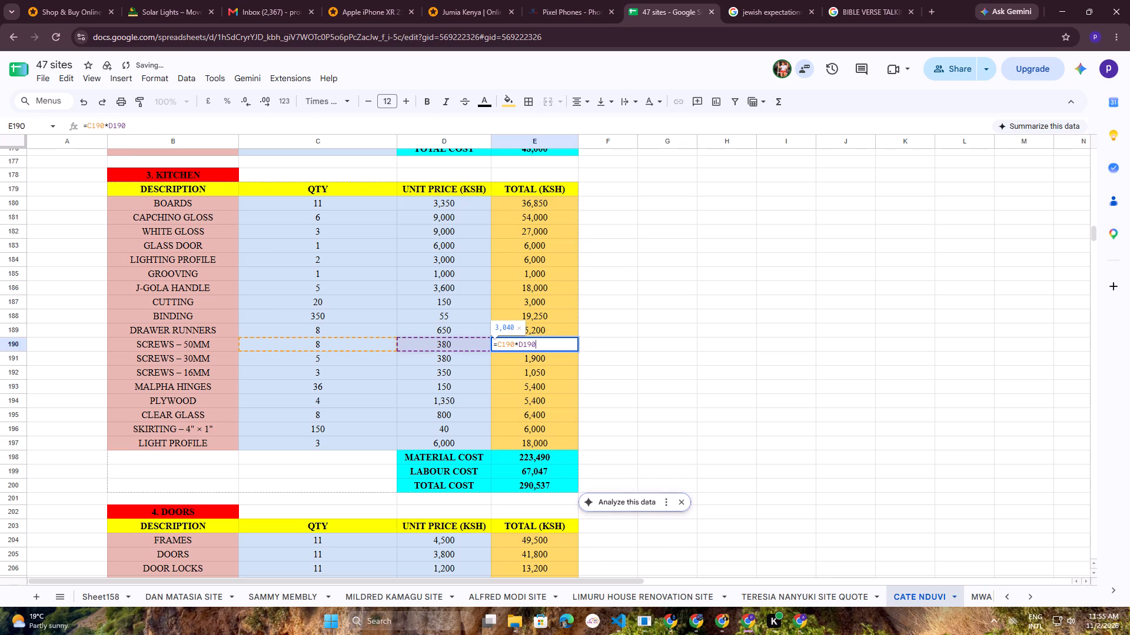
{"action": "key", "text": "Escape"}
Replace the kitchen table's Material Cost with a SUM formula over the item totals, E180:E197.
{"action": "left_click", "coordinate": [530, 459]}
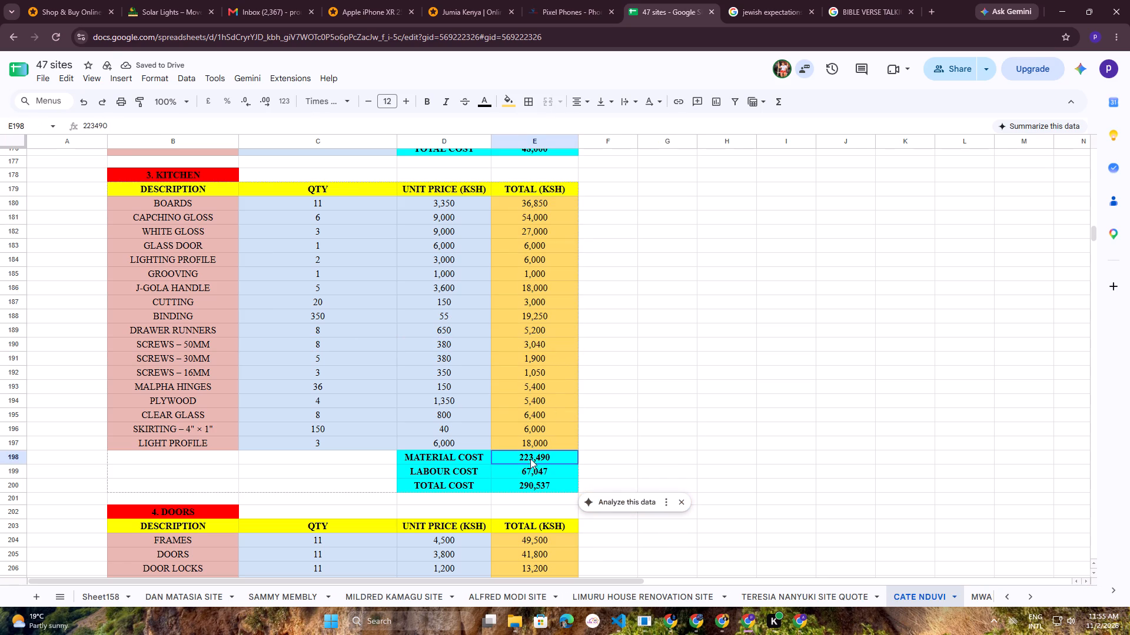
{"action": "type", "text": "+SUM"}
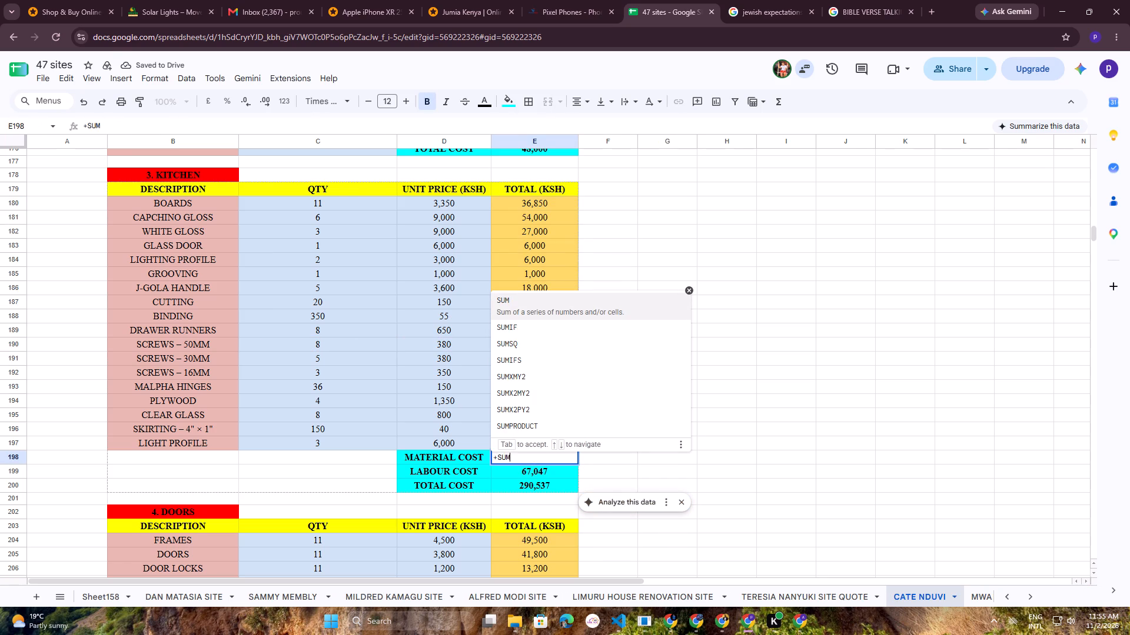
{"action": "key", "text": "shift+parenleft"}
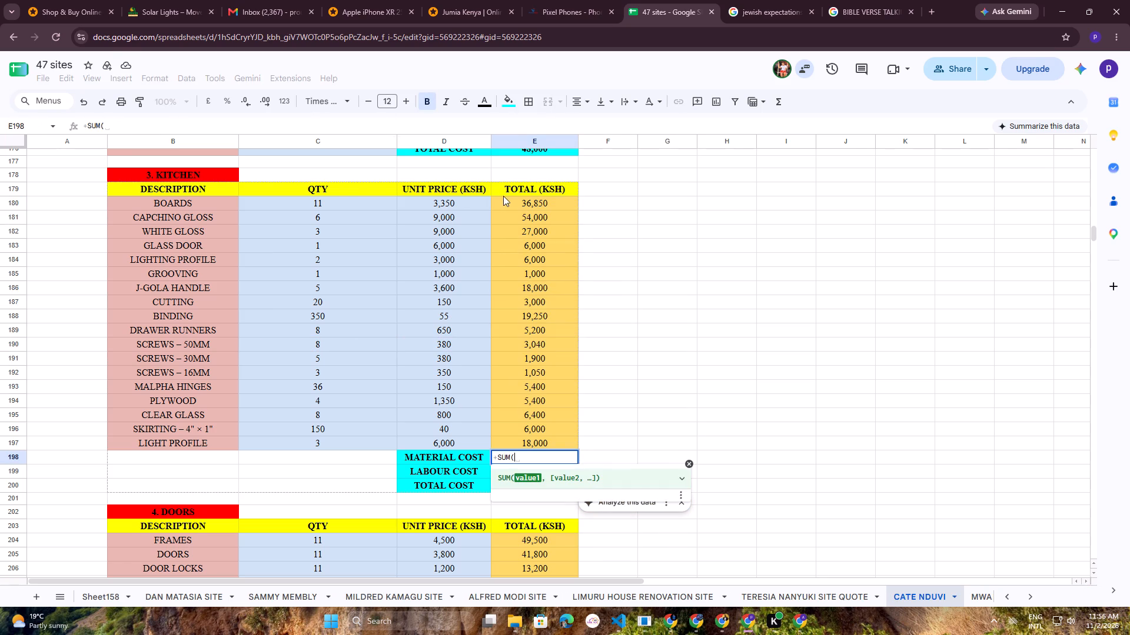
{"action": "left_click_drag", "start_coordinate": [518, 202], "coordinate": [544, 437]}
{"action": "key", "text": "shift+parenright"}
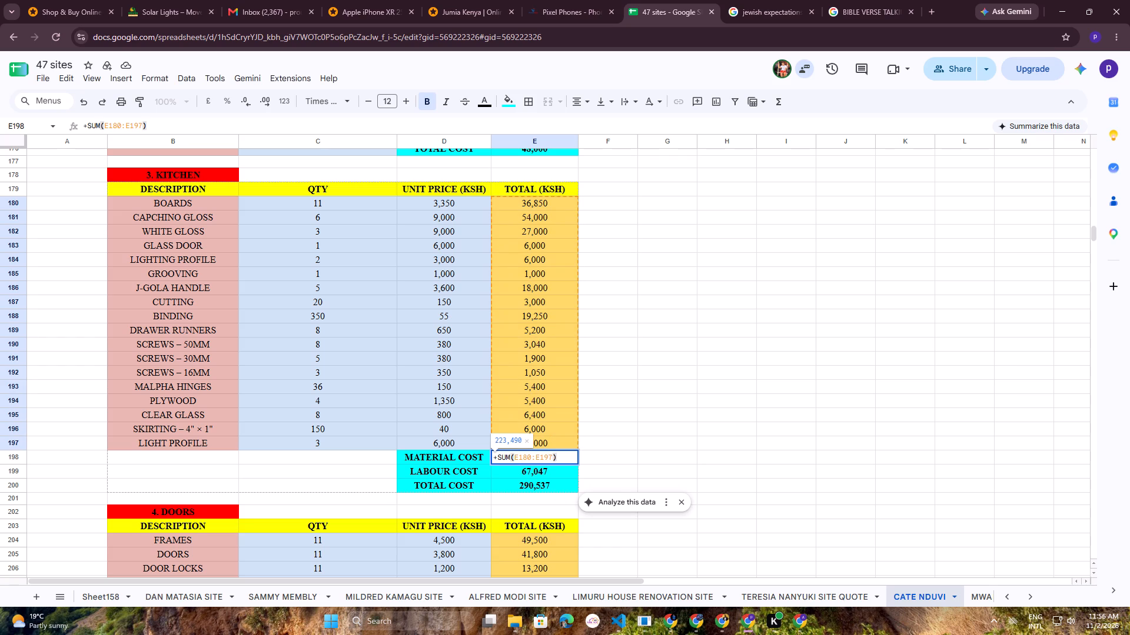
{"action": "key", "text": "Return"}
Replace the kitchen table's Total Cost with a SUM formula adding material and labour costs, E198:E199.
{"action": "left_click", "coordinate": [546, 489]}
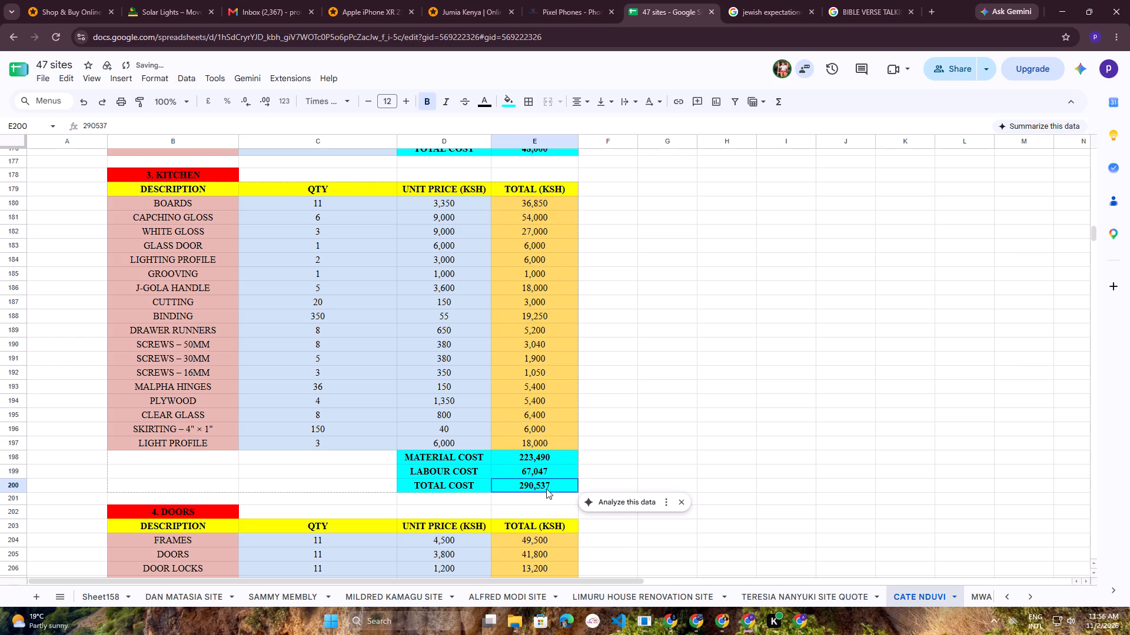
{"action": "type", "text": "+SUM"}
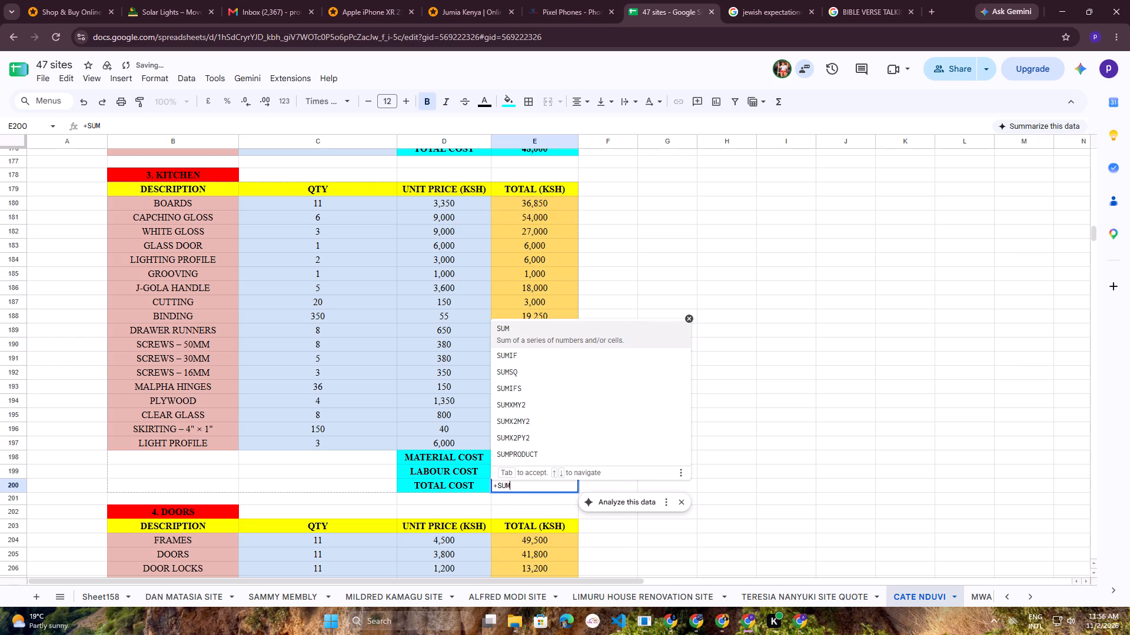
{"action": "key", "text": "shift+parenleft"}
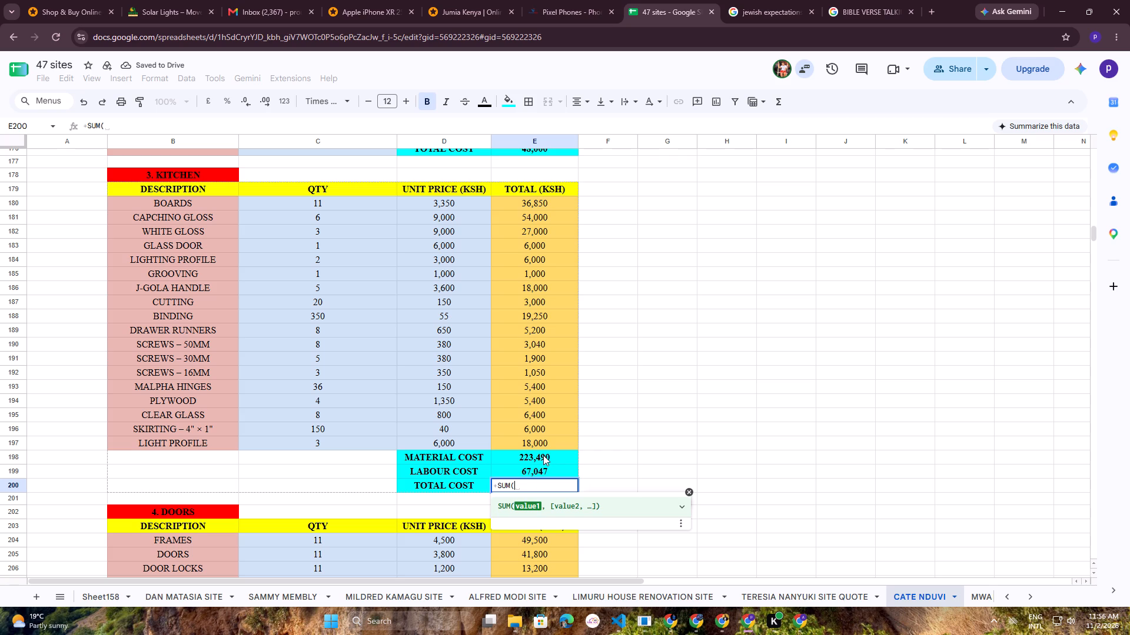
{"action": "left_click_drag", "start_coordinate": [543, 455], "coordinate": [543, 470]}
{"action": "key", "text": "shift+parenright"}
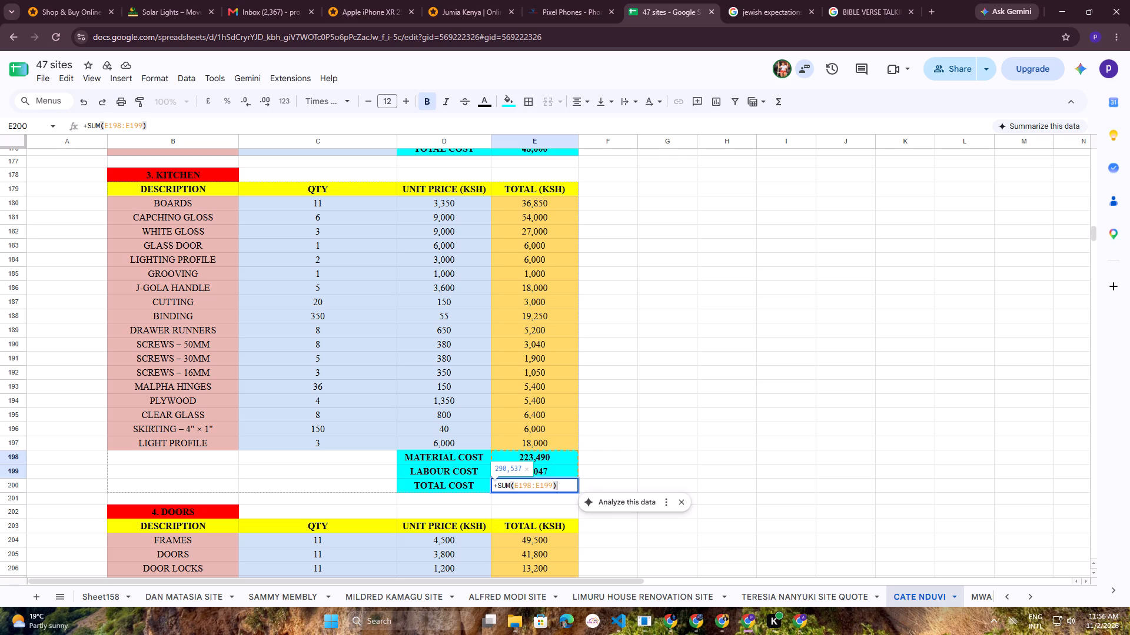
{"action": "key", "text": "Return"}
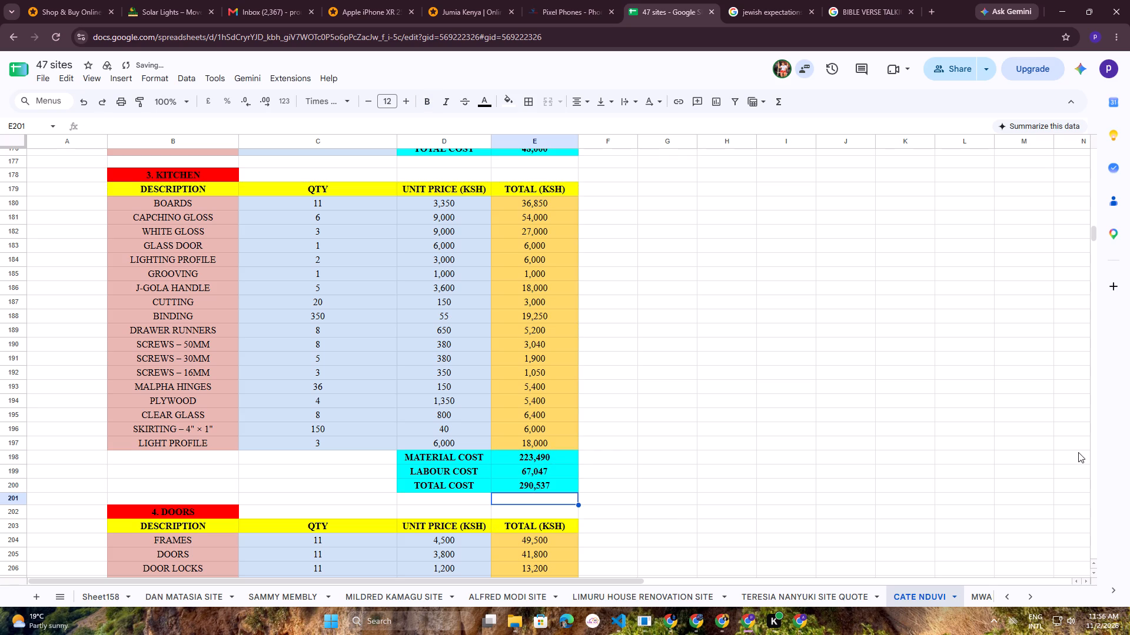
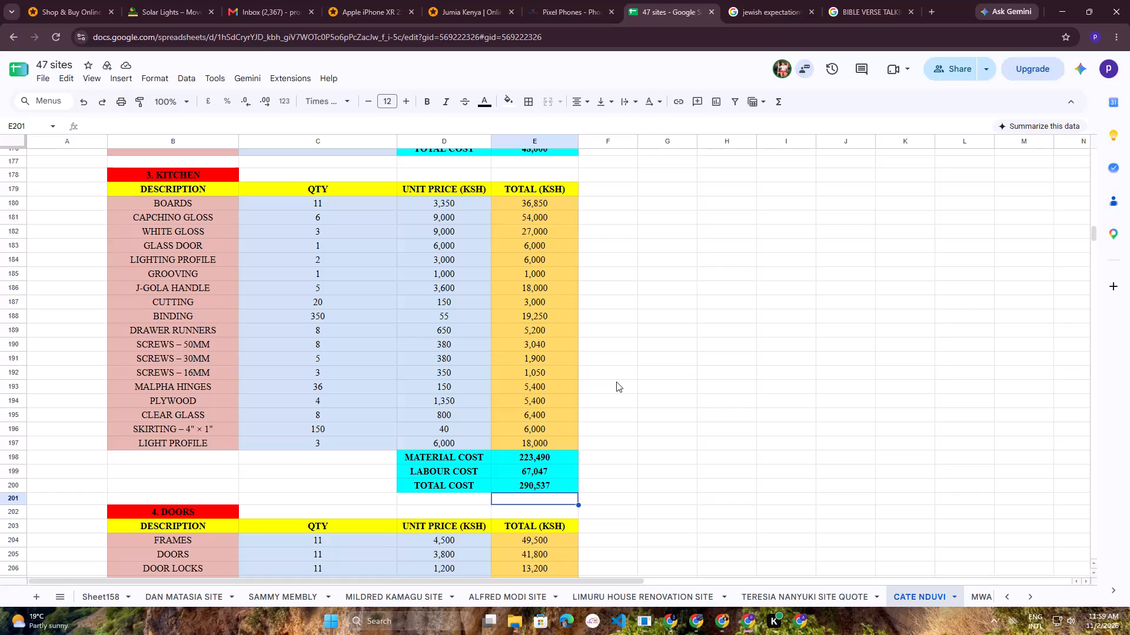
Check the formulas behind the kitchen table's Plywood total and Total Cost.
{"action": "scroll", "coordinate": [616, 382], "scroll_direction": "down", "scroll_amount": 8}
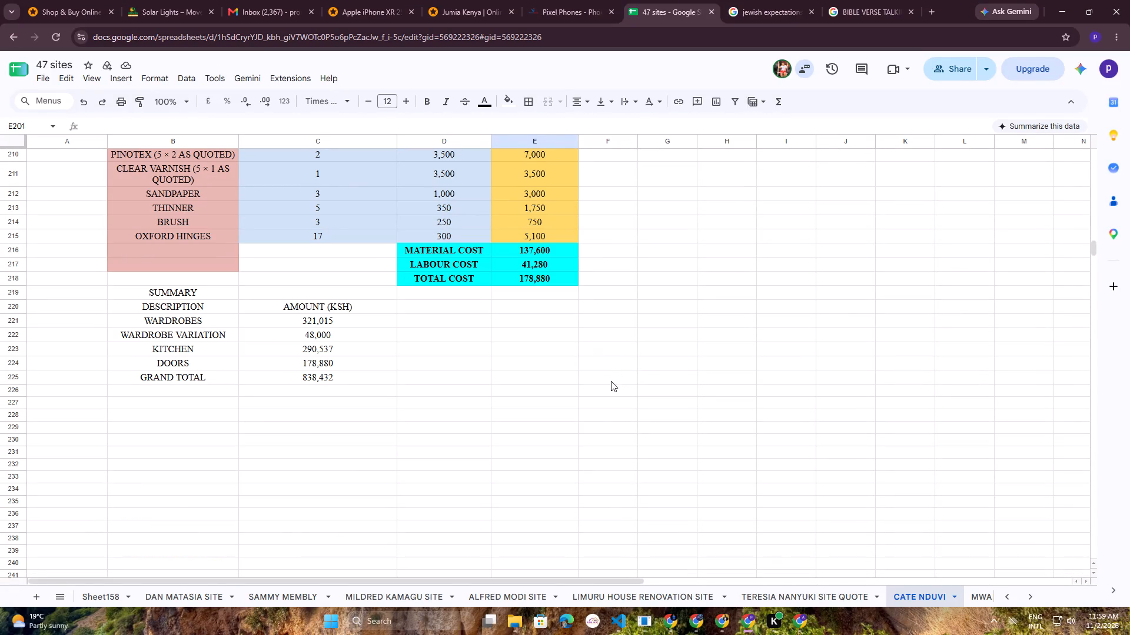
{"action": "left_click", "coordinate": [610, 382]}
{"action": "scroll", "coordinate": [633, 360], "scroll_direction": "up", "scroll_amount": 7}
{"action": "double_click", "coordinate": [560, 336]}
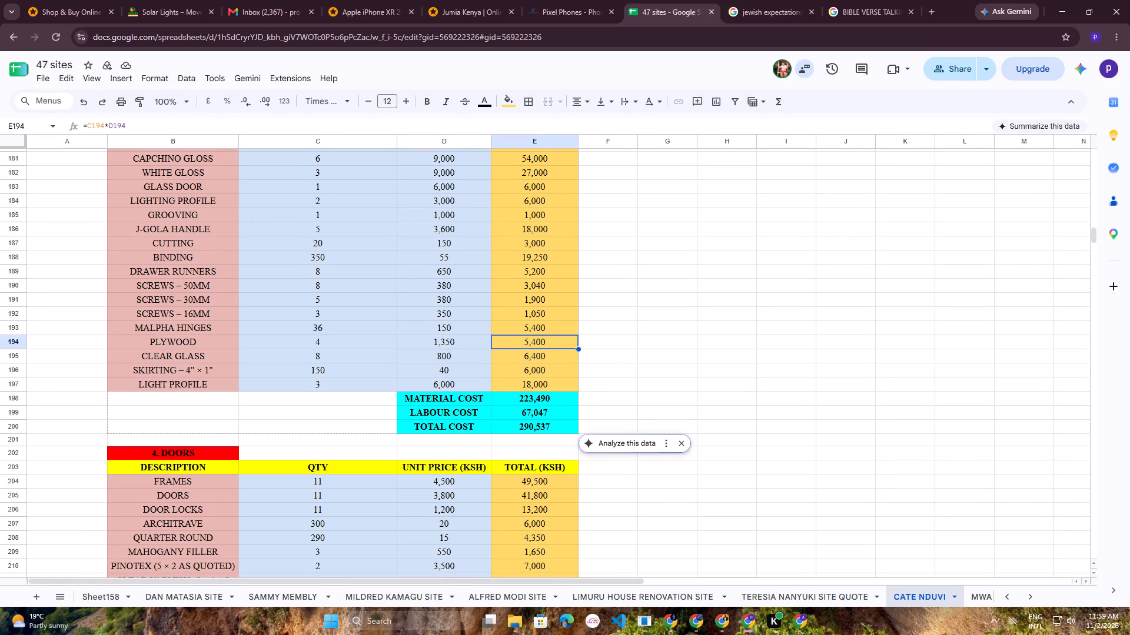
{"action": "double_click", "coordinate": [554, 338]}
{"action": "key", "text": "Escape"}
{"action": "triple_click", "coordinate": [533, 427]}
{"action": "left_click", "coordinate": [533, 425]}
{"action": "key", "text": "Escape"}
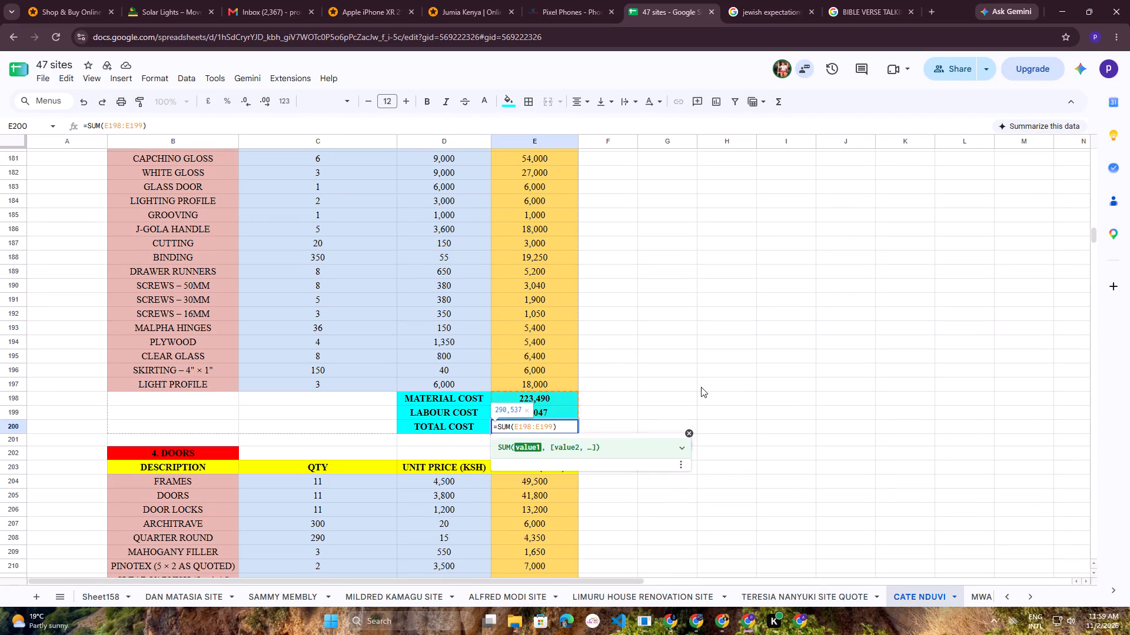
Replace the Frames total in the doors table with a formula multiplying quantity by unit price, C204*D204.
{"action": "scroll", "coordinate": [728, 445], "scroll_direction": "down", "scroll_amount": 3}
{"action": "left_click", "coordinate": [706, 398]}
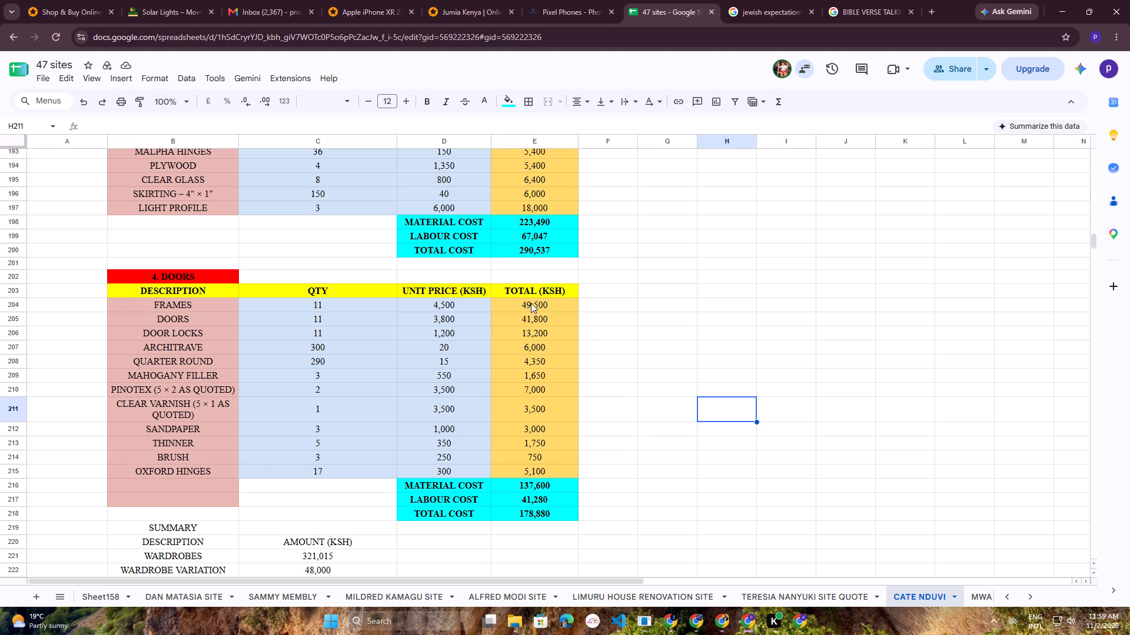
{"action": "left_click", "coordinate": [531, 303]}
{"action": "key", "text": "plus"}
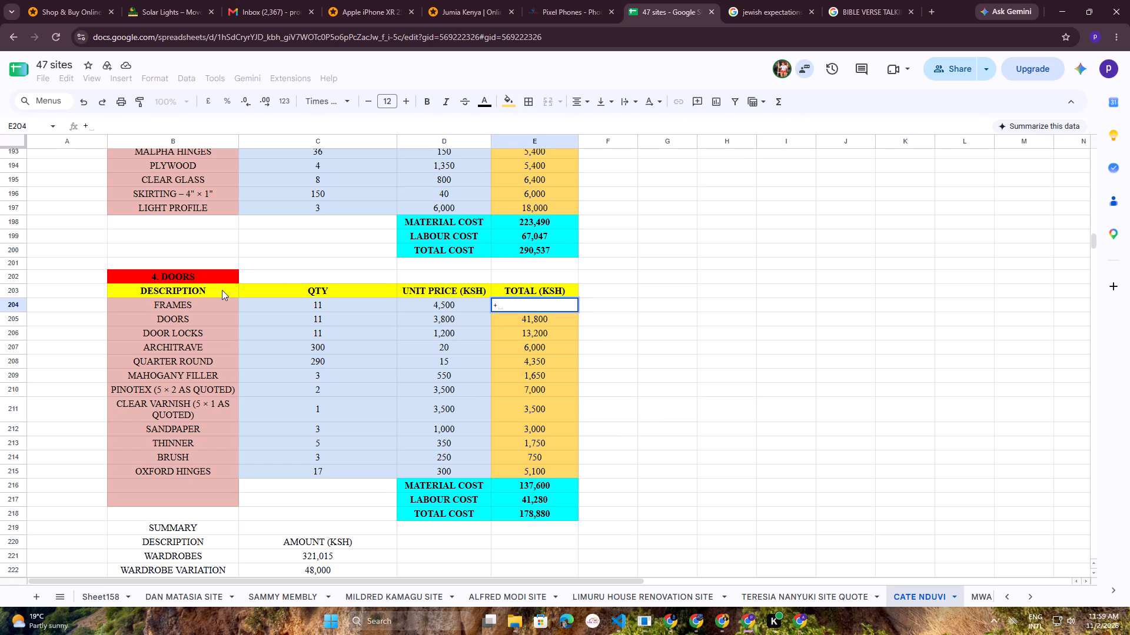
{"action": "left_click", "coordinate": [284, 310]}
{"action": "key", "text": "asterisk"}
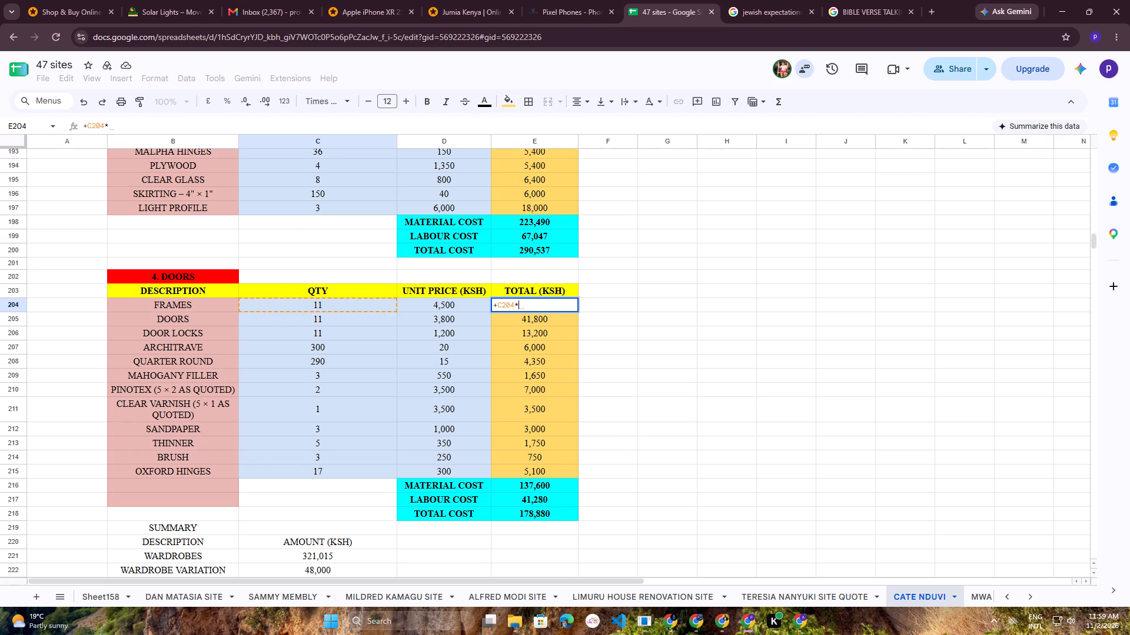
{"action": "left_click", "coordinate": [443, 306]}
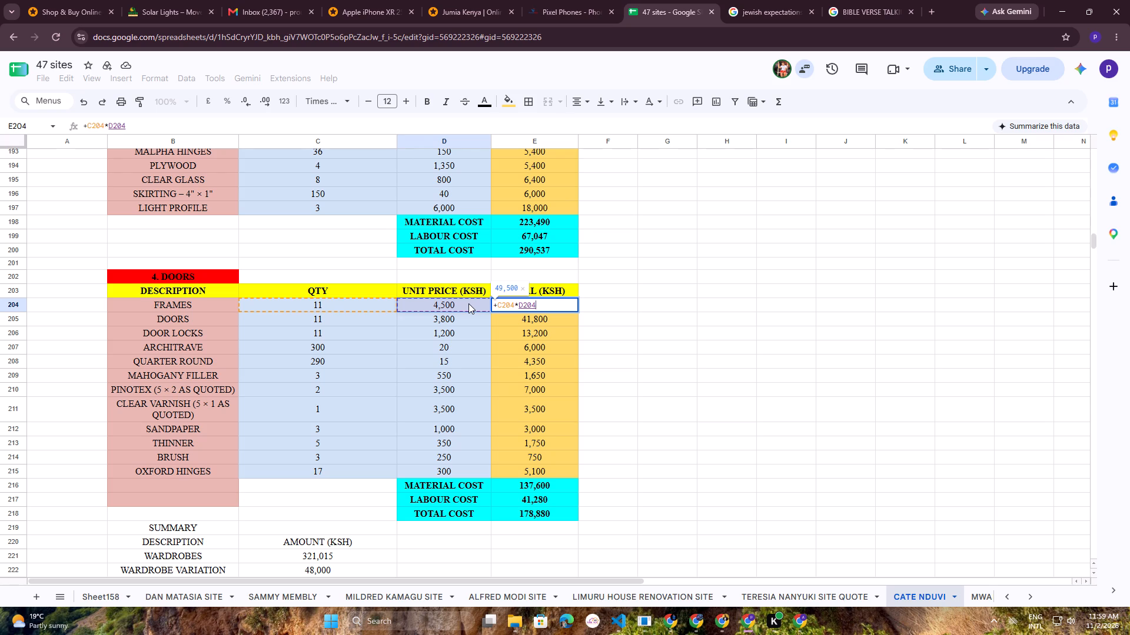
{"action": "key", "text": "Return"}
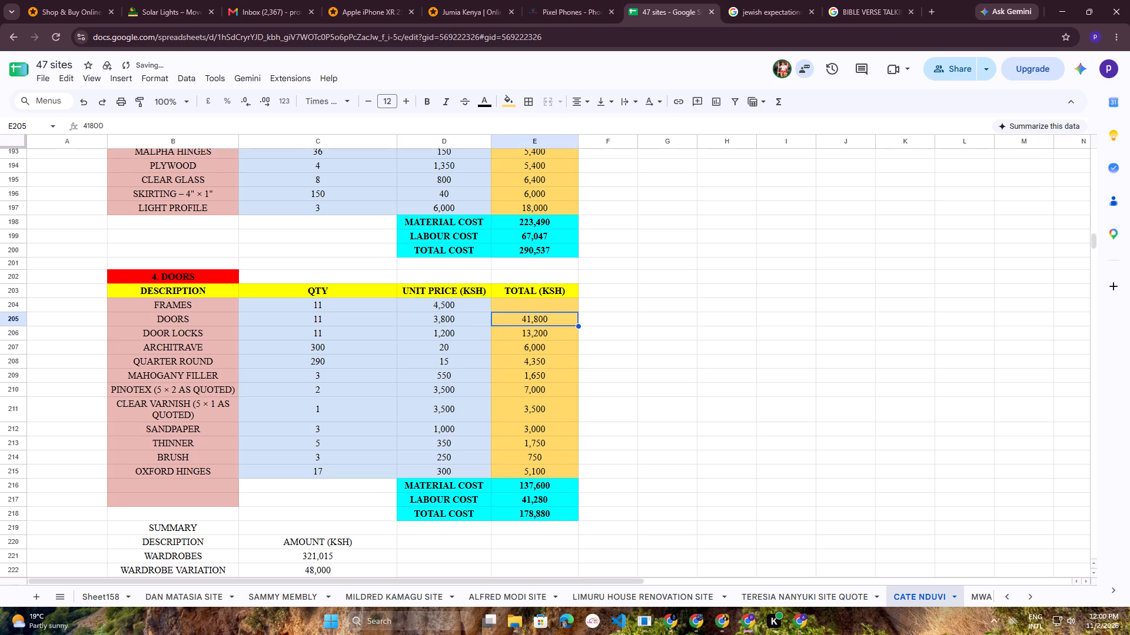
Check the Frames total formula and fill it down through the doors table's Oxford Hinges row, E204:E215.
{"action": "double_click", "coordinate": [513, 305]}
{"action": "key", "text": "Escape"}
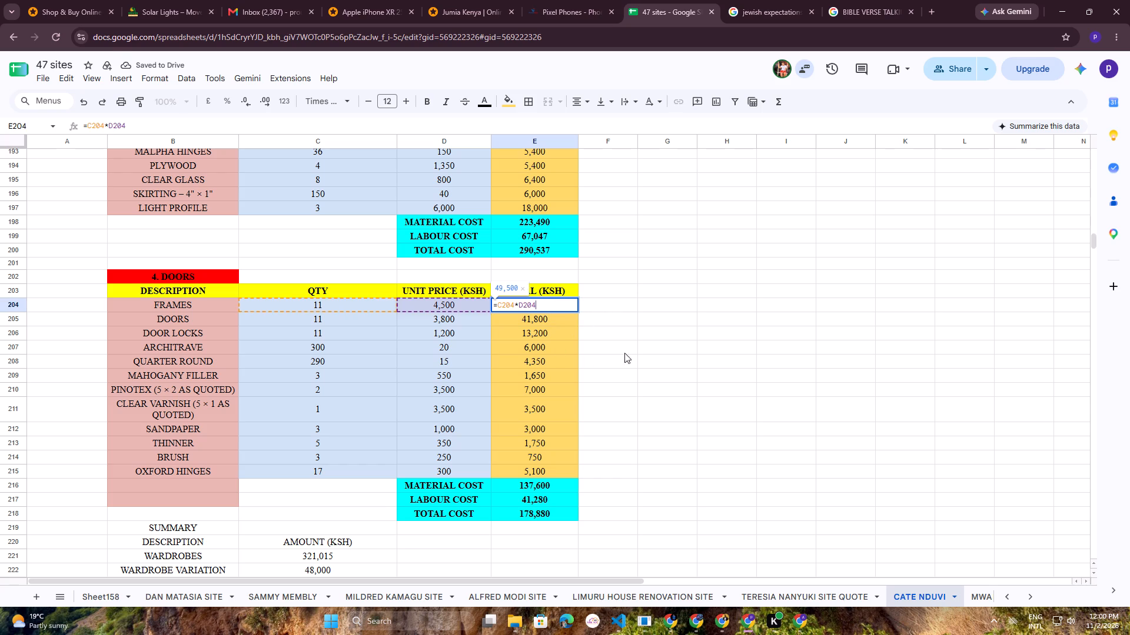
{"action": "left_click_drag", "start_coordinate": [579, 312], "coordinate": [576, 453]}
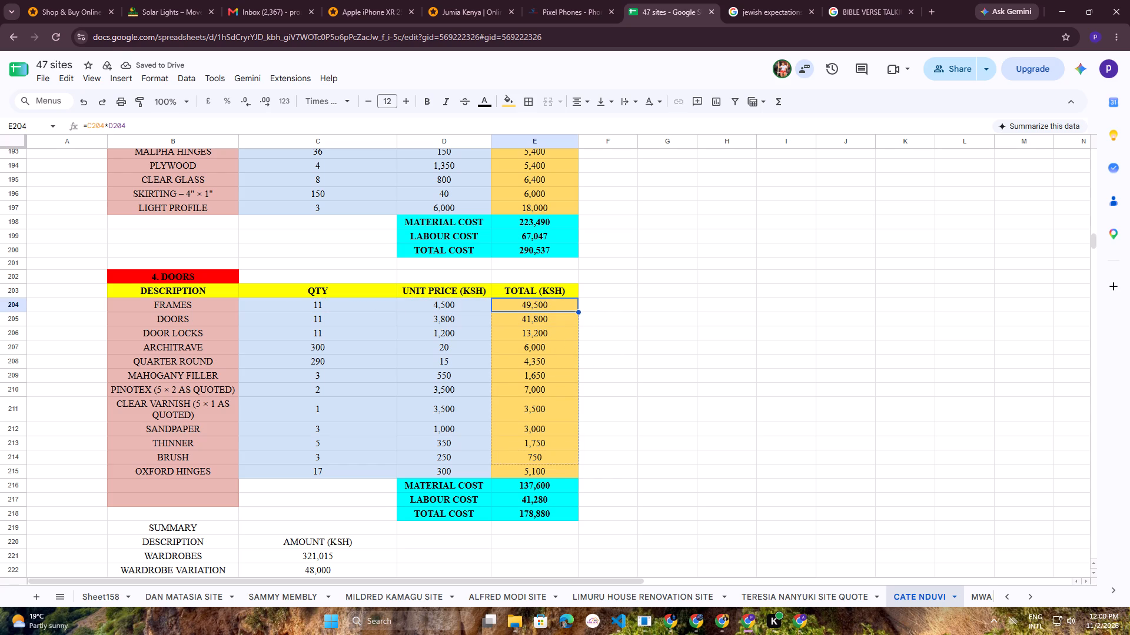
{"action": "left_click_drag", "start_coordinate": [576, 453], "coordinate": [575, 466]}
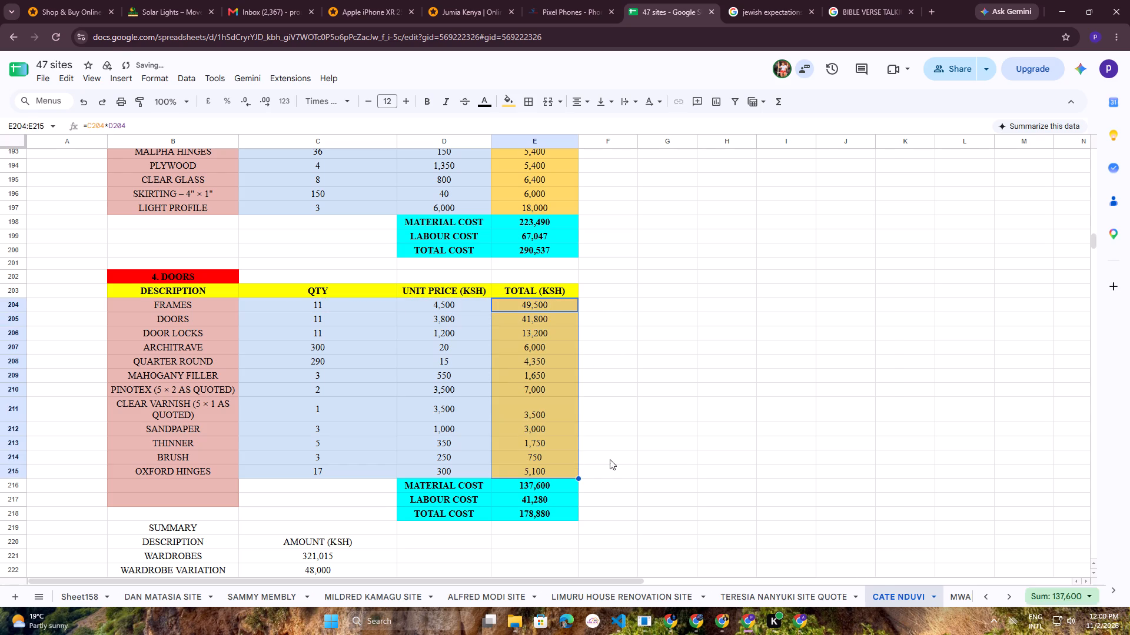
{"action": "left_click", "coordinate": [691, 449]}
Select the doors table's Material Cost amount, E216.
{"action": "left_click", "coordinate": [526, 484]}
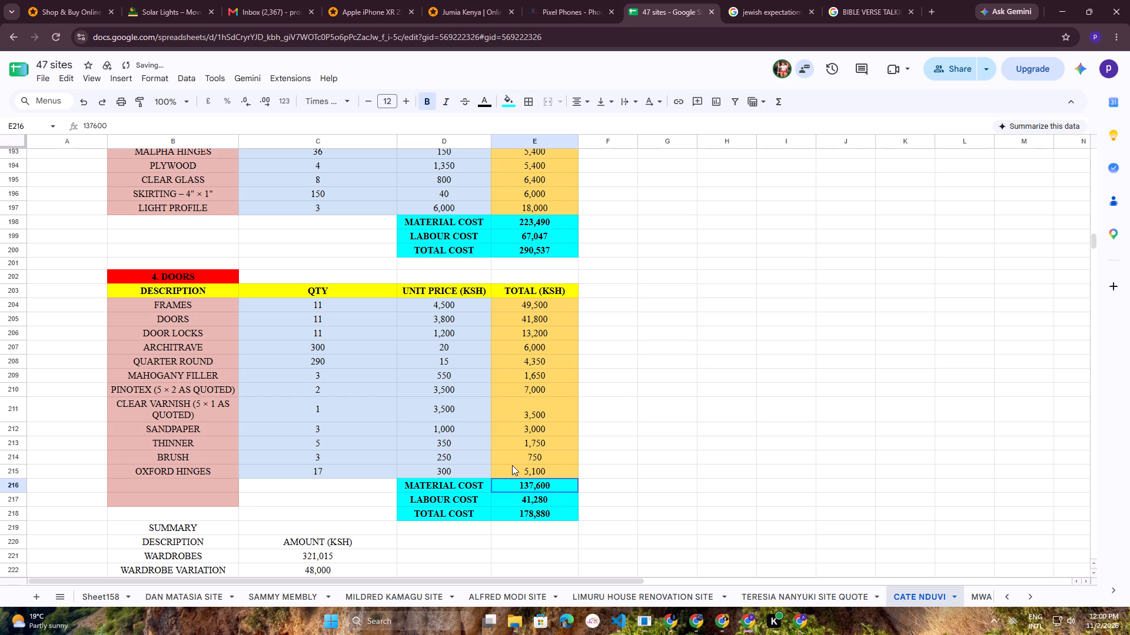
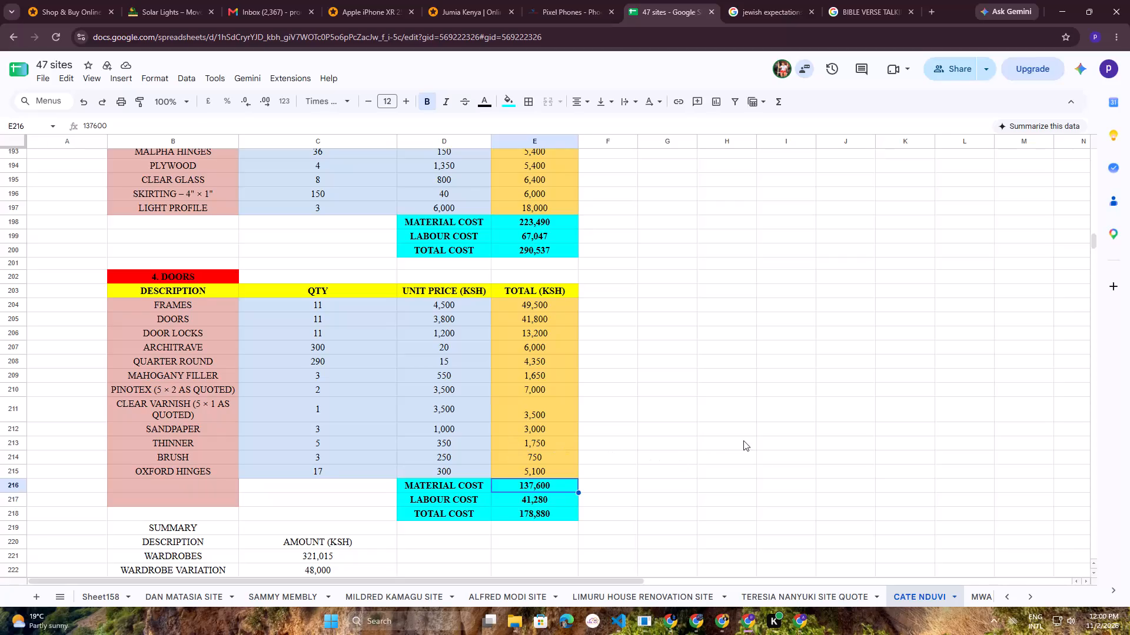
Replace the doors table's Total Cost in E218 with a SUM formula over E216:E217 and check it.
{"action": "left_click", "coordinate": [743, 440]}
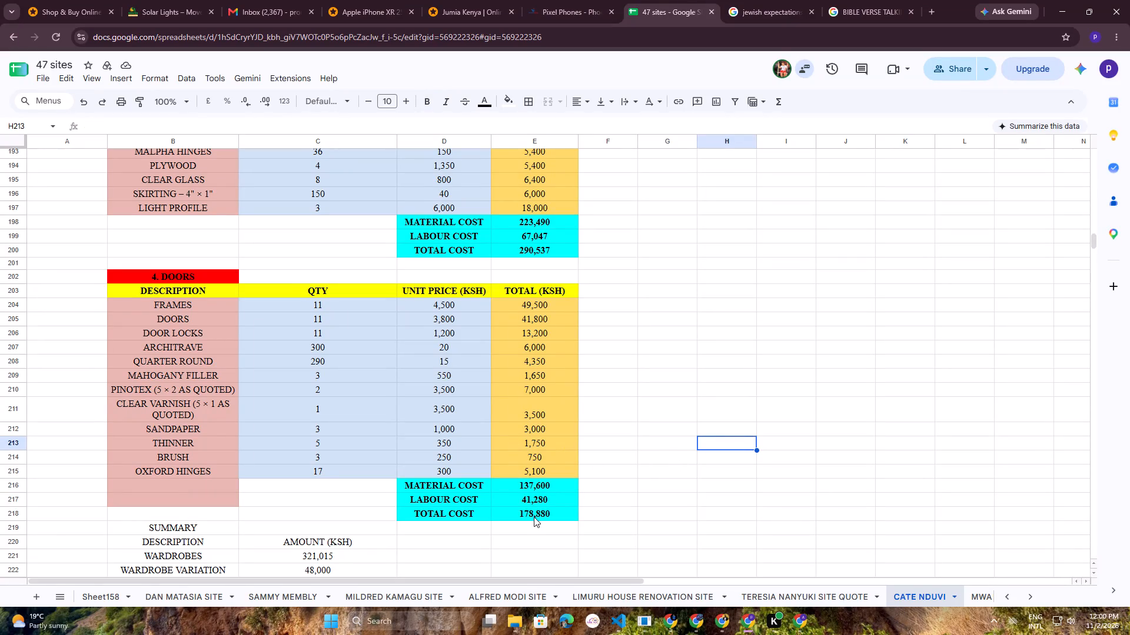
{"action": "left_click", "coordinate": [534, 516]}
{"action": "type", "text": "+SUM"}
{"action": "key", "text": "shift+parenleft"}
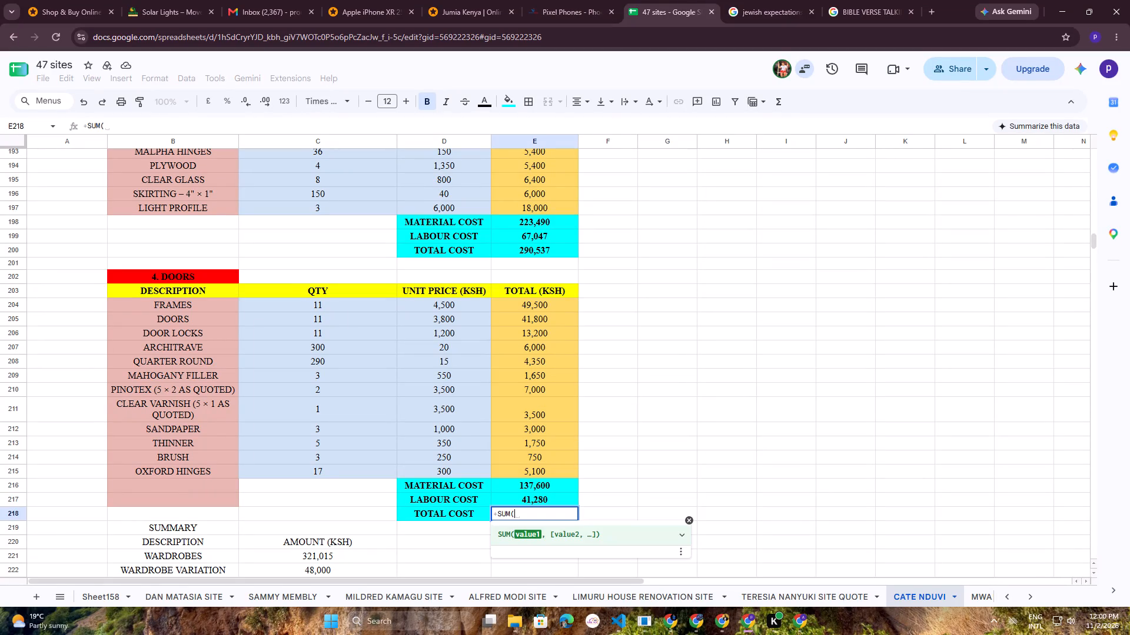
{"action": "left_click_drag", "start_coordinate": [560, 483], "coordinate": [560, 492]}
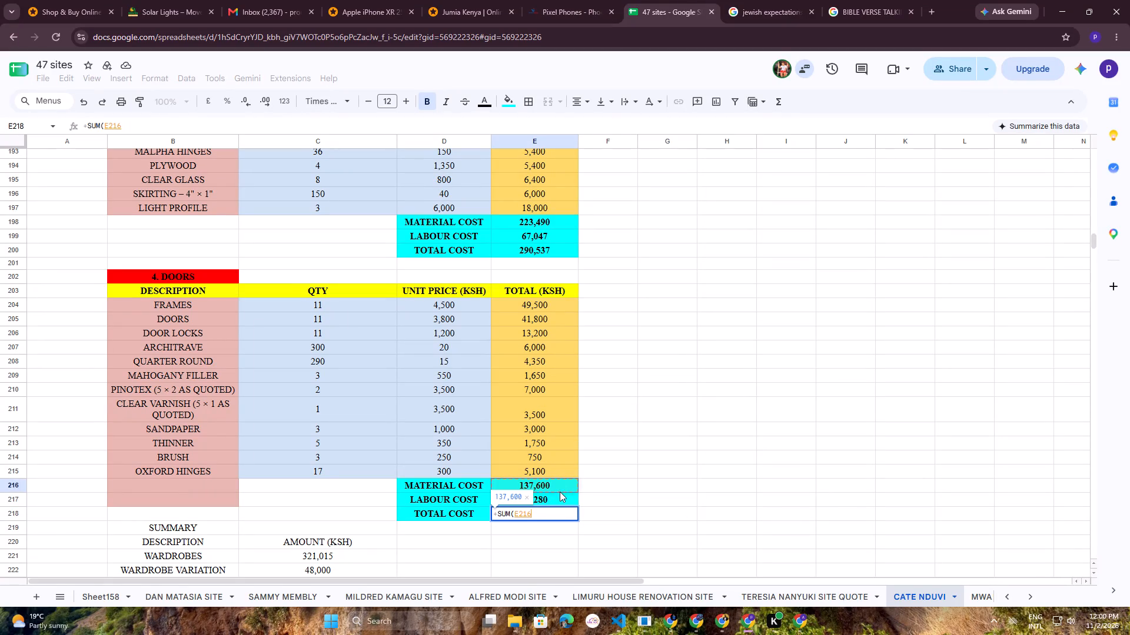
{"action": "left_click_drag", "start_coordinate": [560, 492], "coordinate": [560, 497]}
{"action": "key", "text": "shift+parenright"}
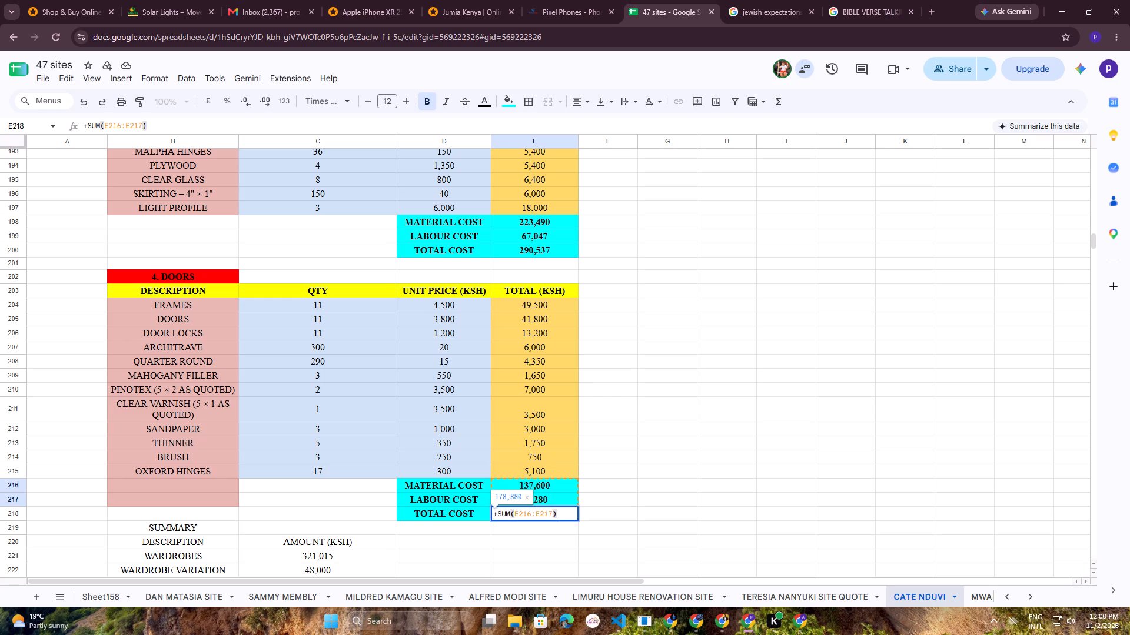
{"action": "key", "text": "Return"}
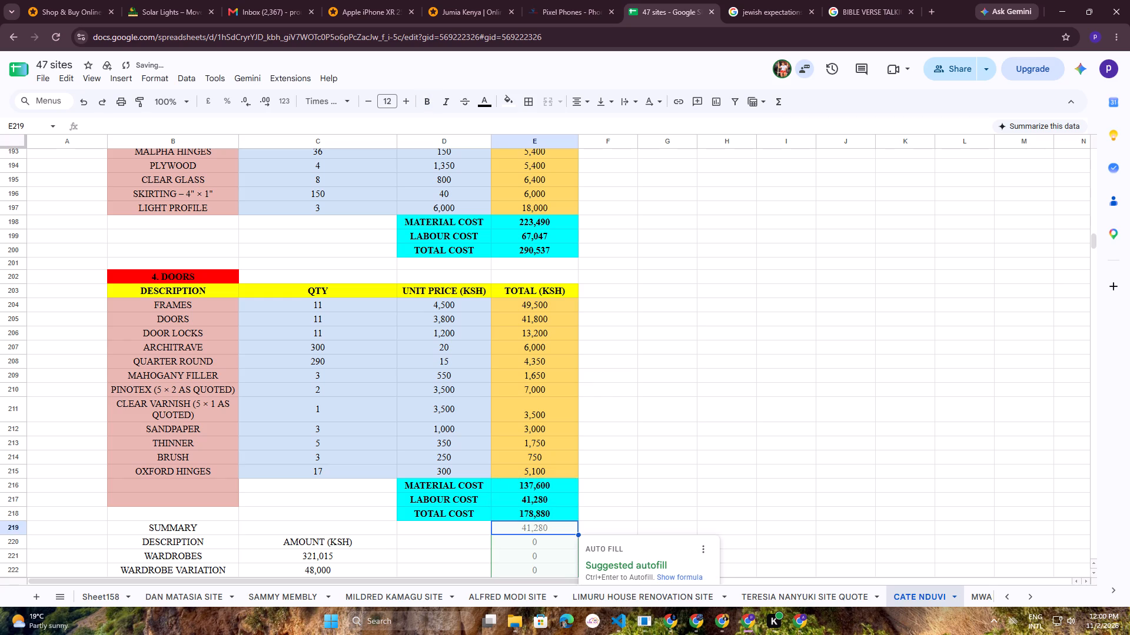
{"action": "key", "text": "Escape"}
{"action": "left_click", "coordinate": [708, 493]}
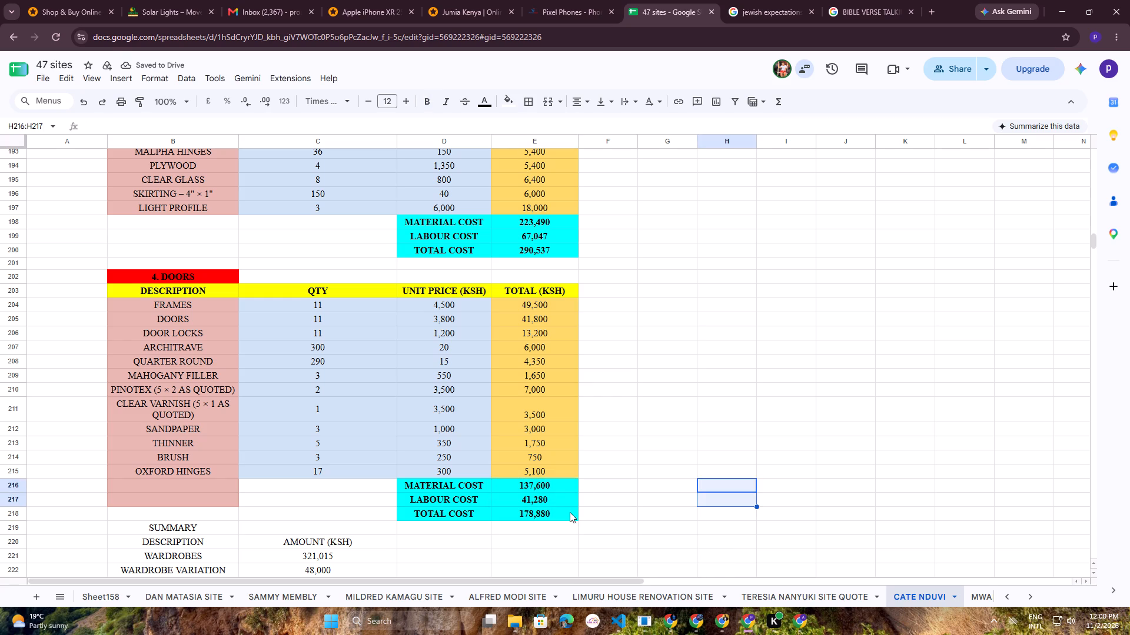
{"action": "double_click", "coordinate": [570, 512]}
{"action": "key", "text": "Escape"}
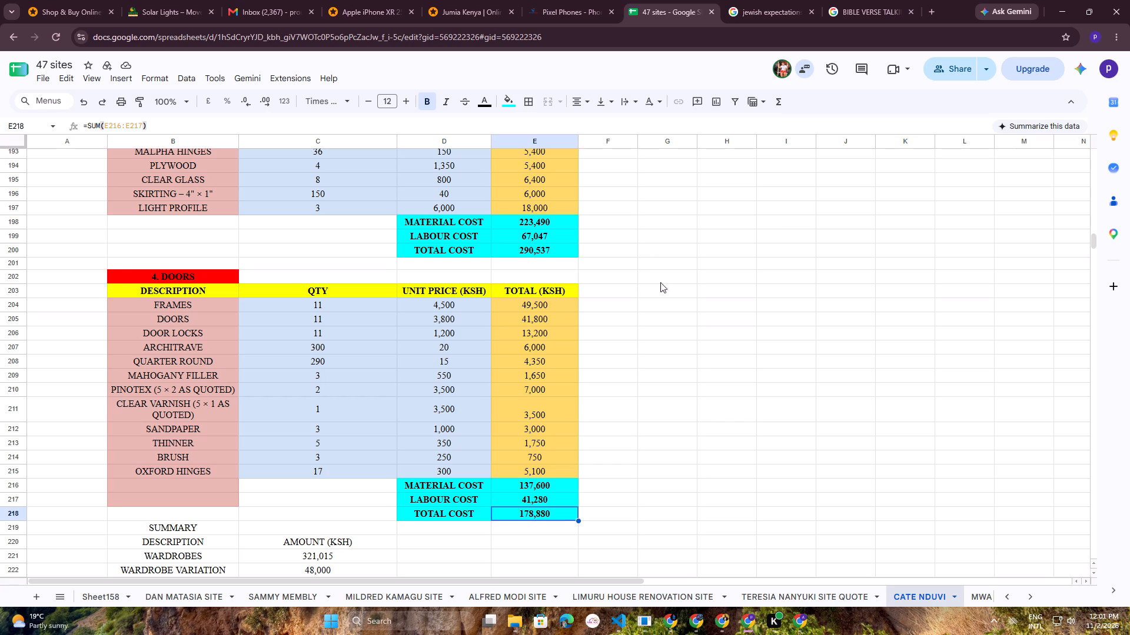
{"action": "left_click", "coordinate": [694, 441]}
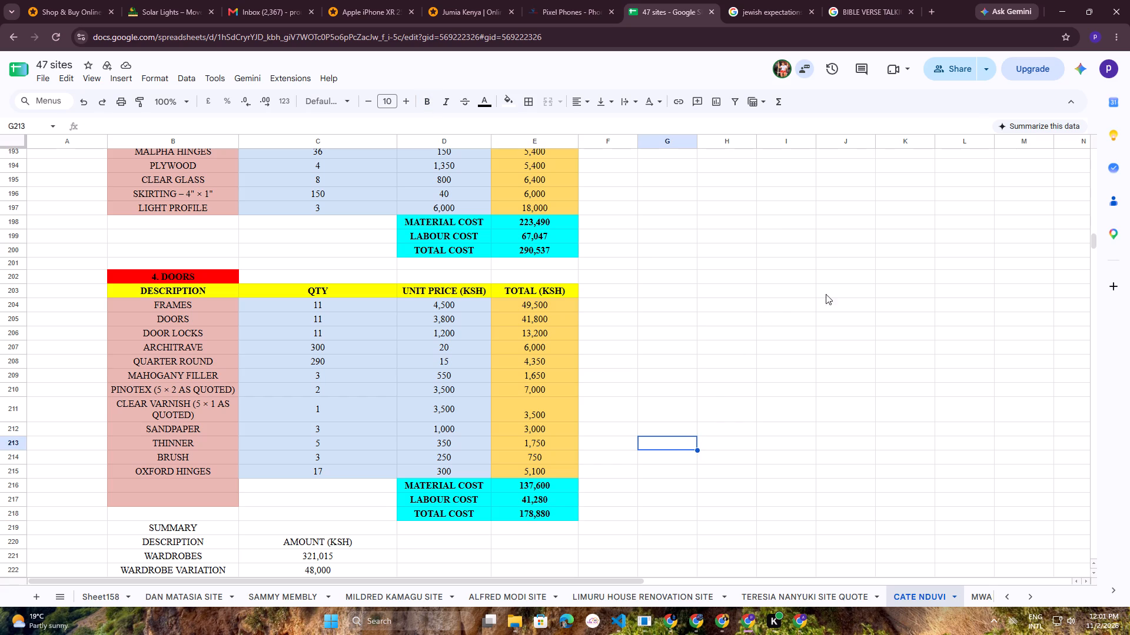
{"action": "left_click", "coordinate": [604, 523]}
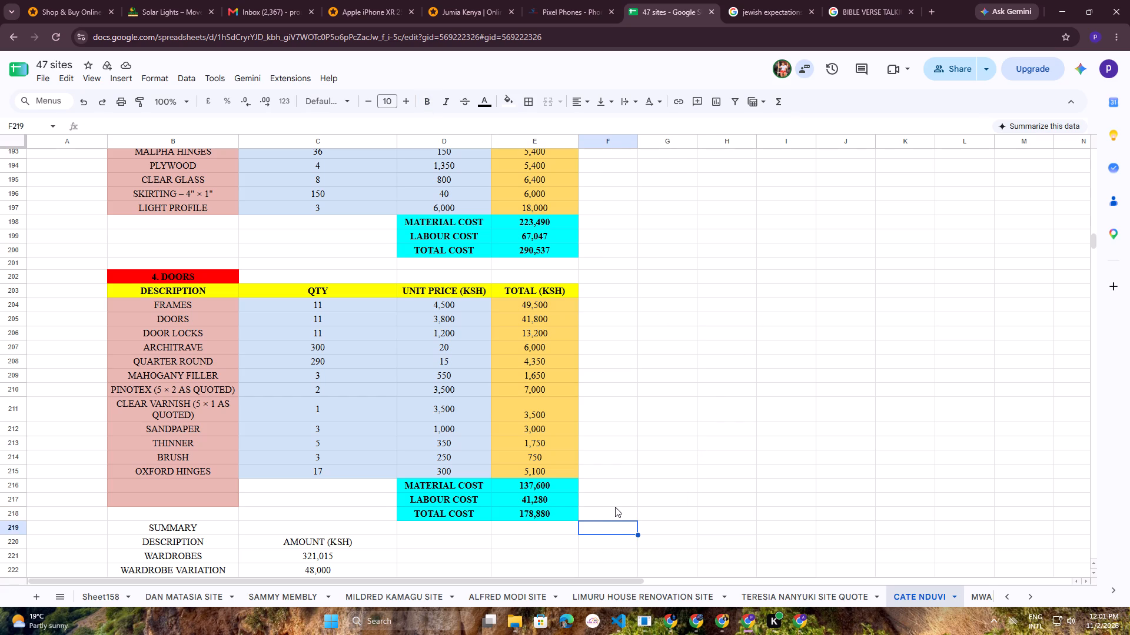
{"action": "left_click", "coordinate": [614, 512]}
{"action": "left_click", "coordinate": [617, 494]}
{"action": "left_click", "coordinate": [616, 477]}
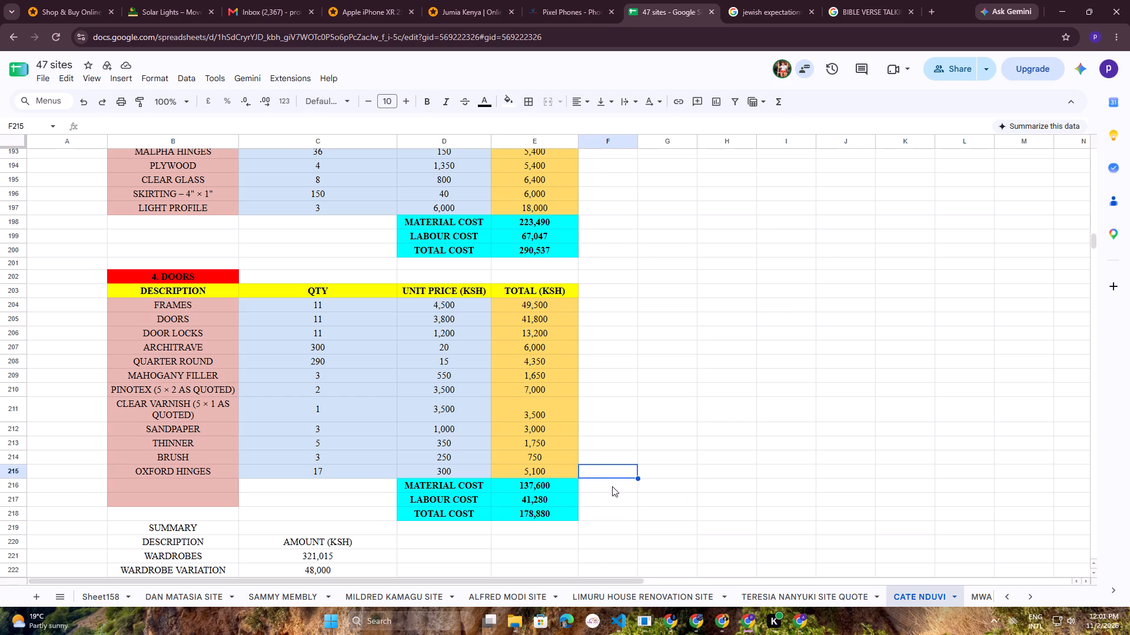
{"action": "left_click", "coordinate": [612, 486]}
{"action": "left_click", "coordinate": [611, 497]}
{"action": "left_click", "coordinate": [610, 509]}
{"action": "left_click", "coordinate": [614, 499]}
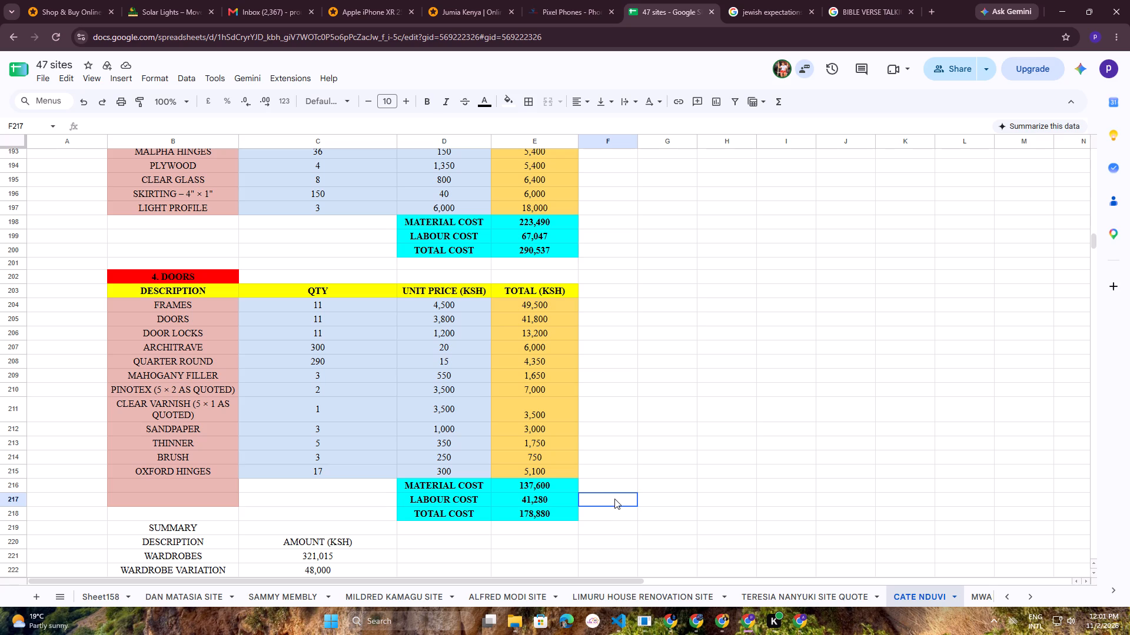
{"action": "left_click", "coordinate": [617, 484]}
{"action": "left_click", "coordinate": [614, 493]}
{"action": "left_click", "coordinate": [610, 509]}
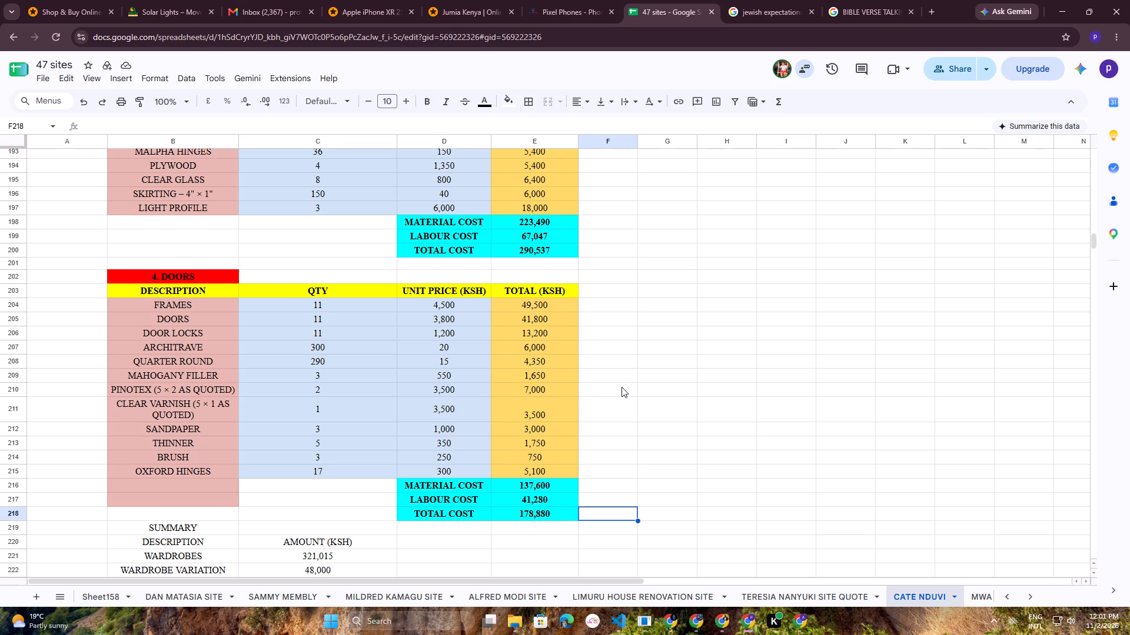
Link the summary's Wardrobes amount, C221, to the wardrobes table's Total Cost, E169, and check the formula.
{"action": "scroll", "coordinate": [621, 383], "scroll_direction": "up", "scroll_amount": 1}
{"action": "scroll", "coordinate": [621, 383], "scroll_direction": "down", "scroll_amount": 3}
{"action": "scroll", "coordinate": [448, 450], "scroll_direction": "down", "scroll_amount": 1}
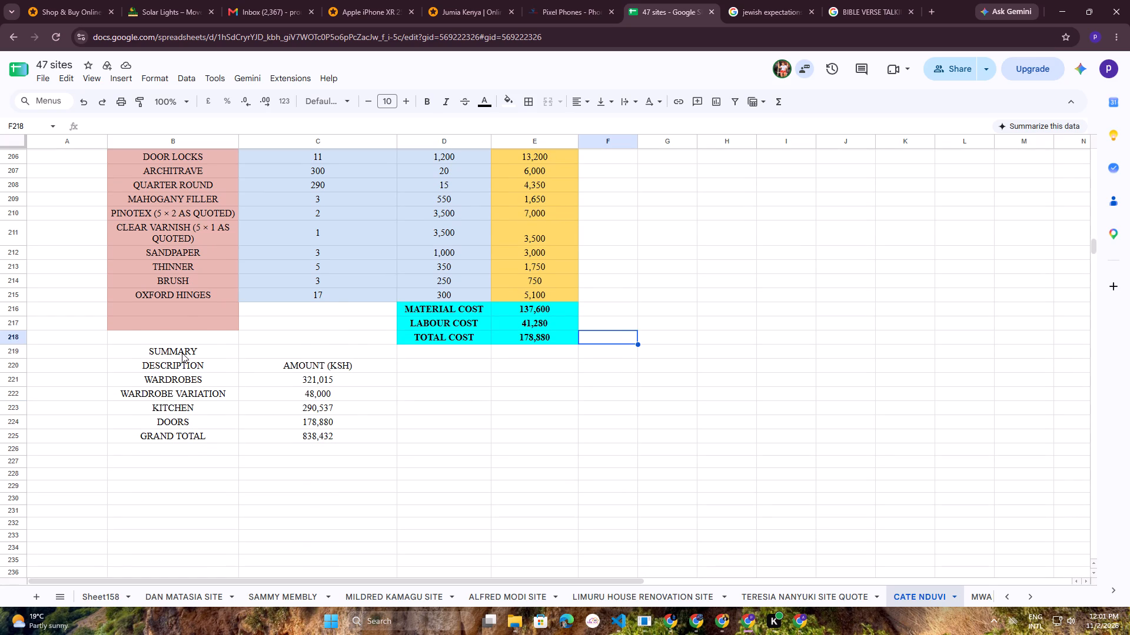
{"action": "left_click_drag", "start_coordinate": [182, 353], "coordinate": [284, 362]}
{"action": "left_click", "coordinate": [516, 417]}
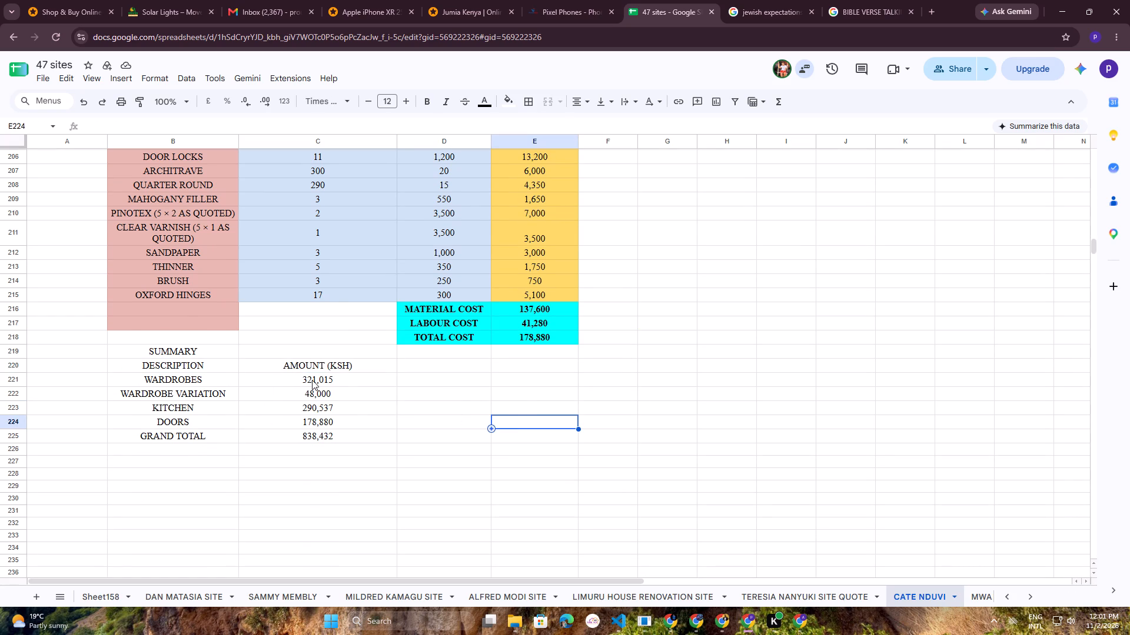
{"action": "left_click", "coordinate": [312, 380]}
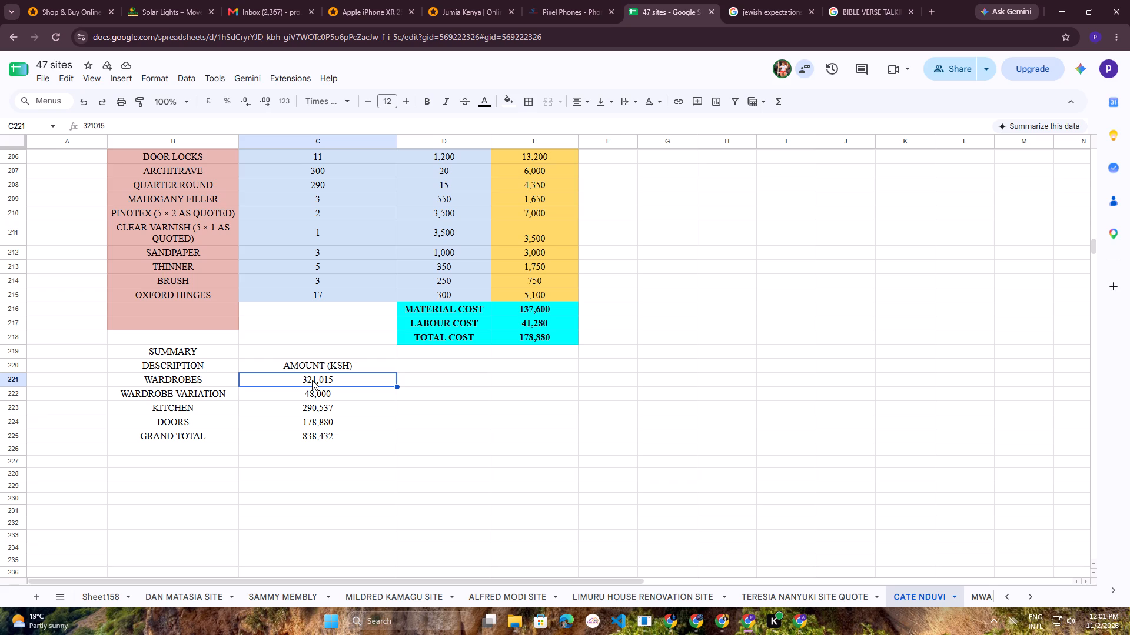
{"action": "key", "text": "plus"}
{"action": "scroll", "coordinate": [488, 382], "scroll_direction": "up", "scroll_amount": 6}
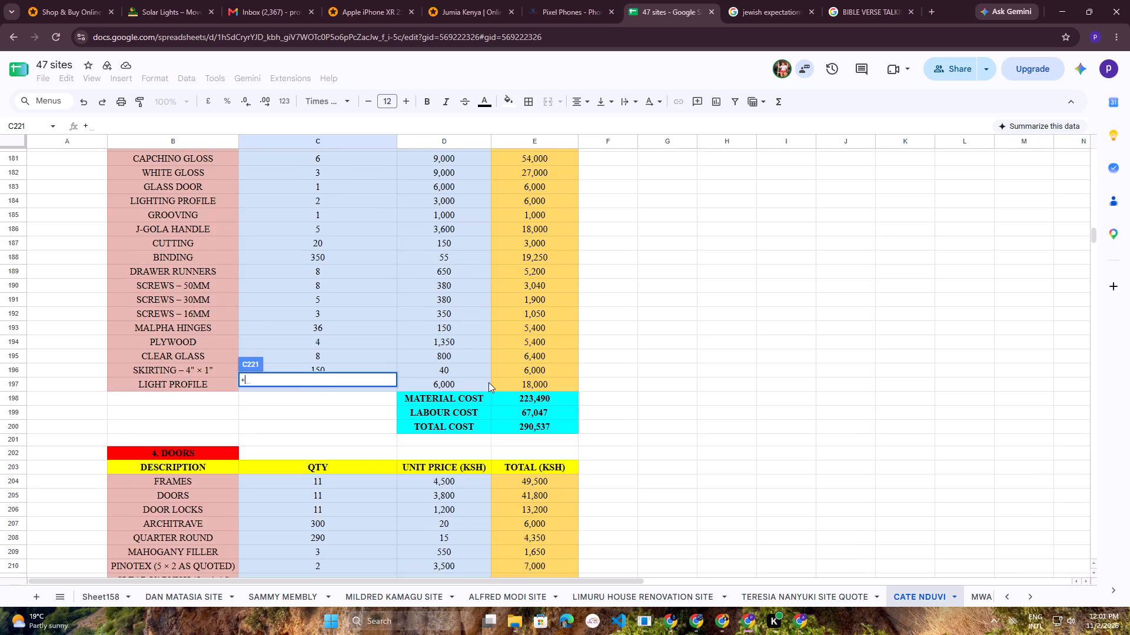
{"action": "scroll", "coordinate": [488, 382], "scroll_direction": "up", "scroll_amount": 9}
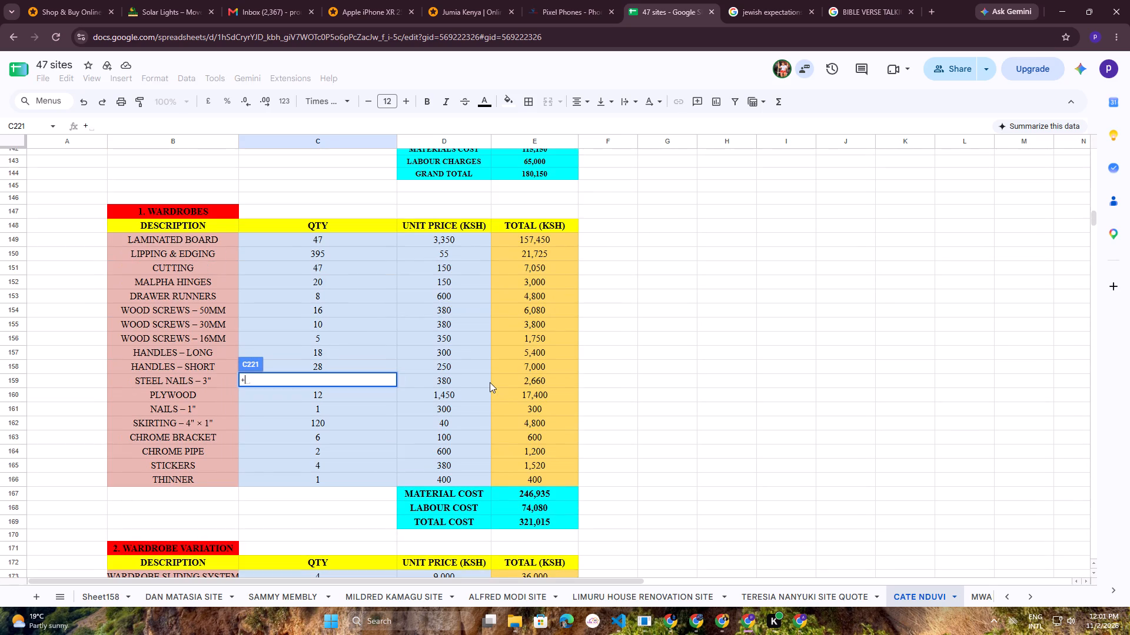
{"action": "scroll", "coordinate": [490, 382], "scroll_direction": "down", "scroll_amount": 1}
{"action": "left_click", "coordinate": [507, 465]}
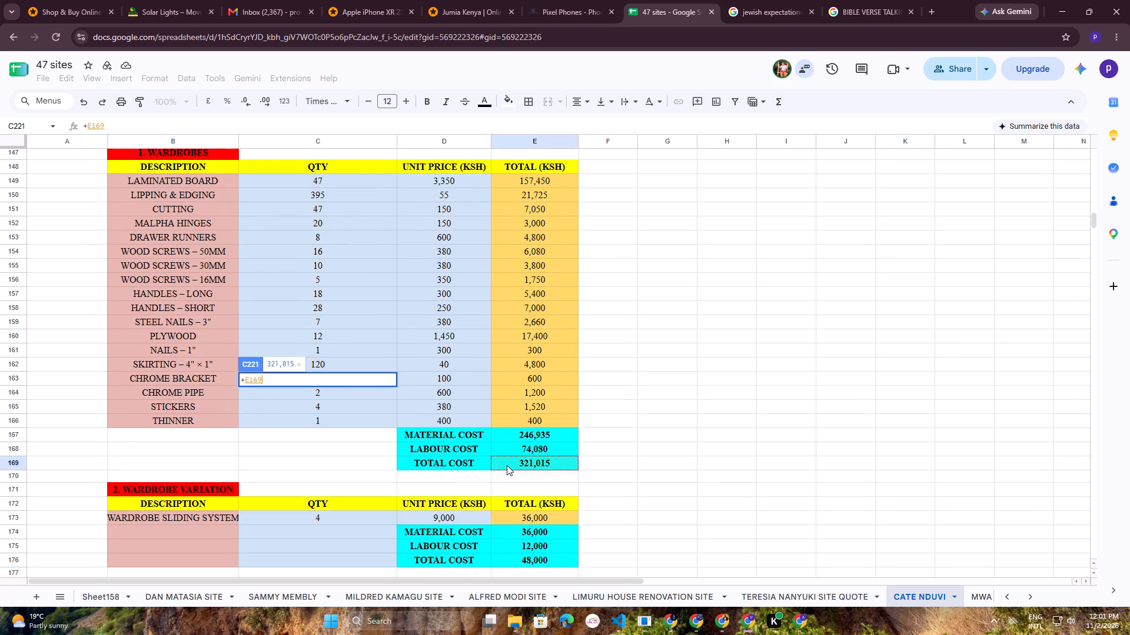
{"action": "key", "text": "Return"}
{"action": "scroll", "coordinate": [619, 353], "scroll_direction": "down", "scroll_amount": 6}
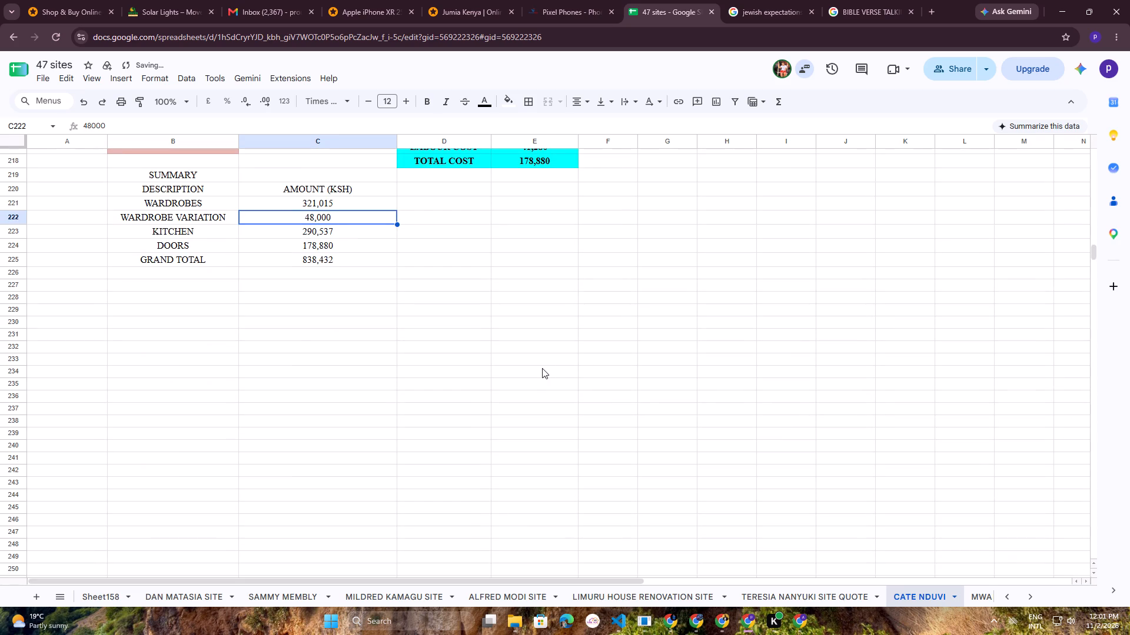
{"action": "scroll", "coordinate": [541, 366], "scroll_direction": "up", "scroll_amount": 2}
{"action": "left_click", "coordinate": [335, 390]}
{"action": "double_click", "coordinate": [357, 319]}
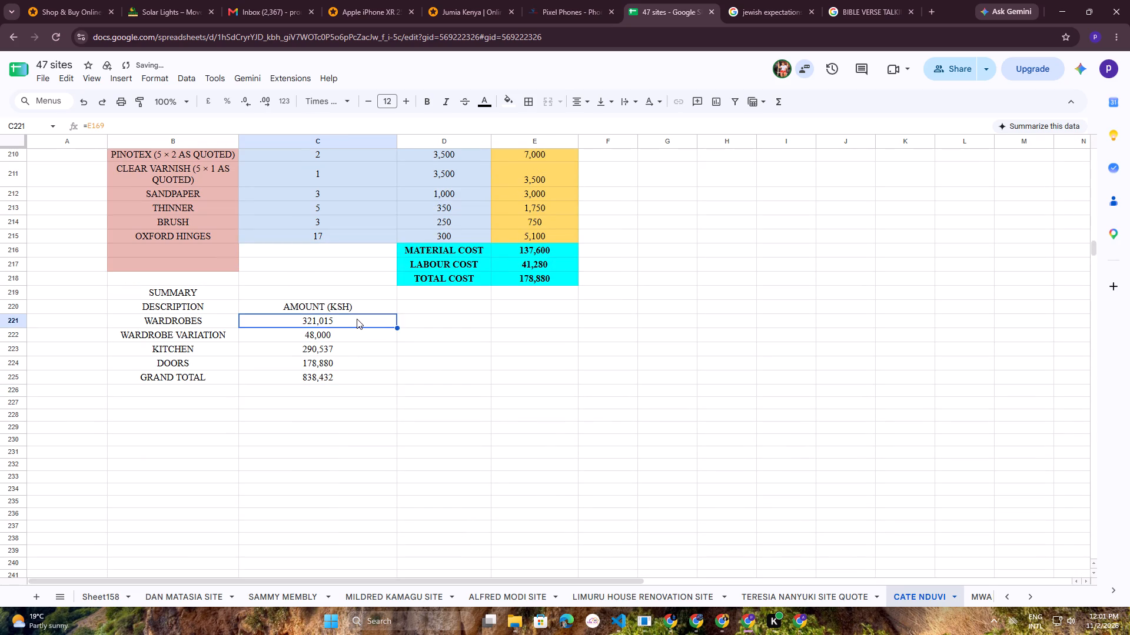
{"action": "key", "text": "Escape"}
{"action": "left_click", "coordinate": [579, 450]}
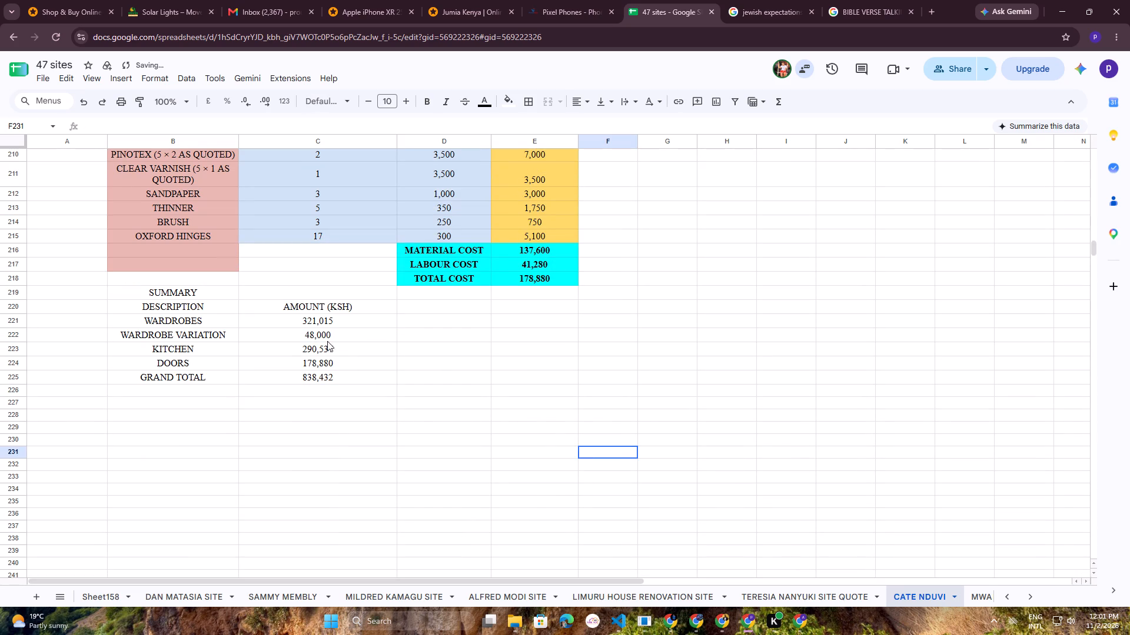
Link the summary's Wardrobe Variation amount, C222, to the wardrobe variation table's Total Cost, E176.
{"action": "left_click", "coordinate": [318, 336]}
{"action": "key", "text": "plus"}
{"action": "scroll", "coordinate": [609, 406], "scroll_direction": "up", "scroll_amount": 5}
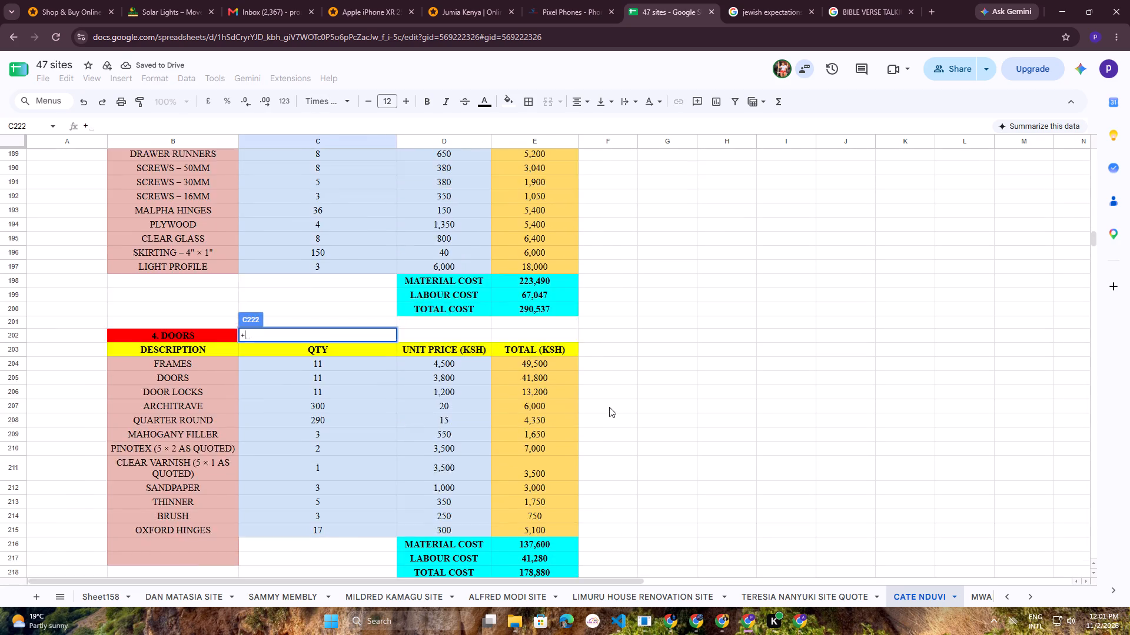
{"action": "scroll", "coordinate": [609, 407], "scroll_direction": "up", "scroll_amount": 13}
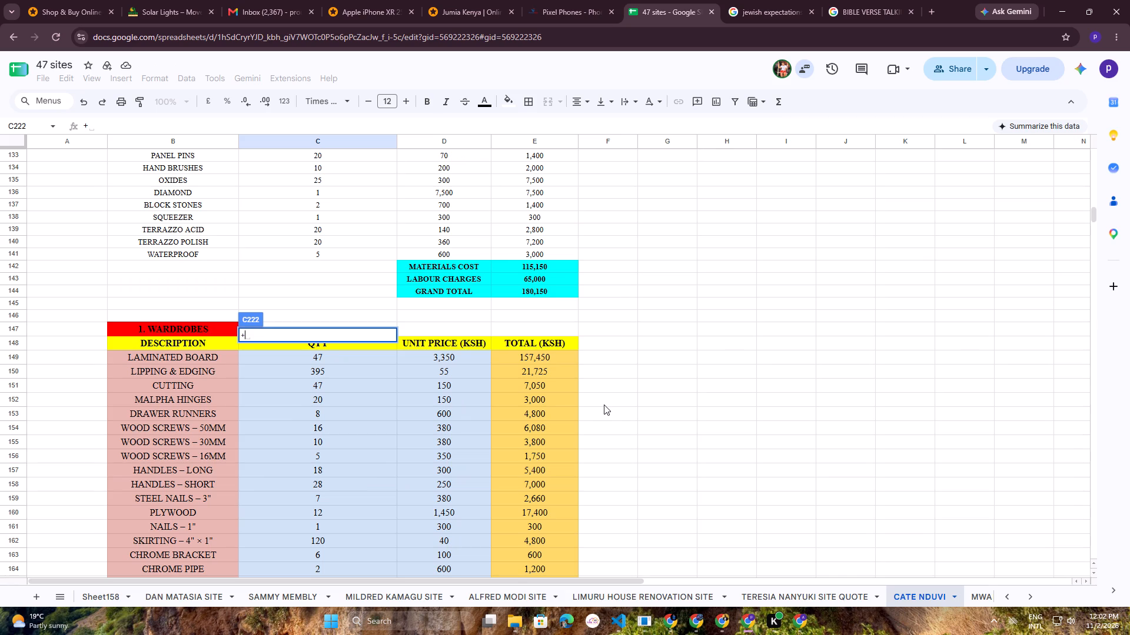
{"action": "scroll", "coordinate": [604, 405], "scroll_direction": "down", "scroll_amount": 6}
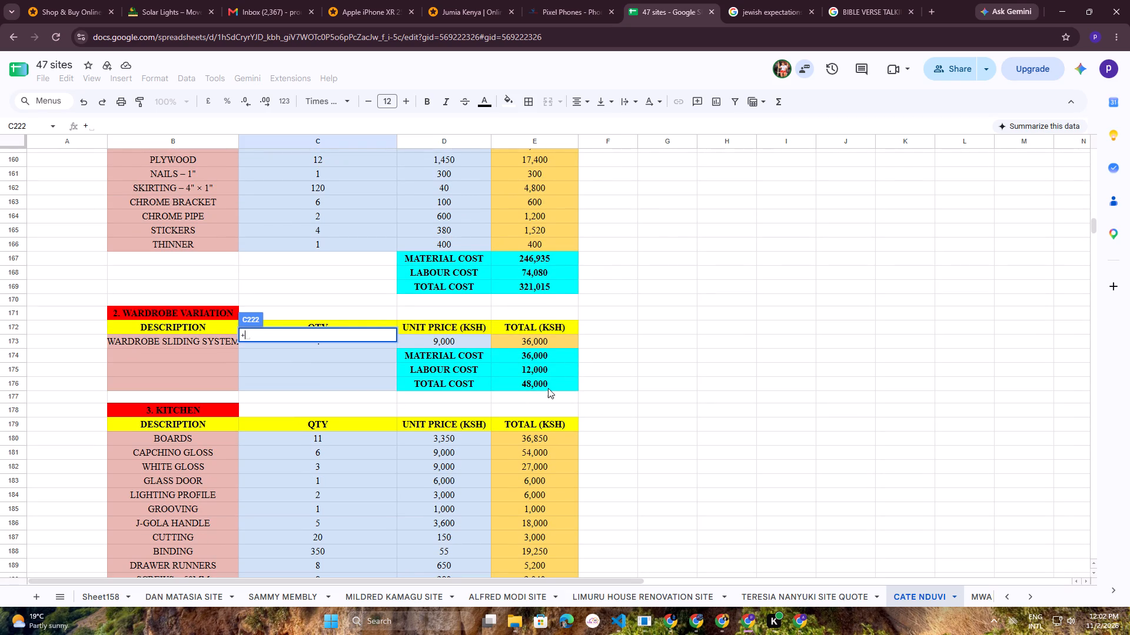
{"action": "left_click", "coordinate": [547, 385]}
{"action": "key", "text": "Return"}
Link the summary's Kitchen amount, C223, to the kitchen table's Total Cost, E200.
{"action": "scroll", "coordinate": [785, 382], "scroll_direction": "down", "scroll_amount": 3}
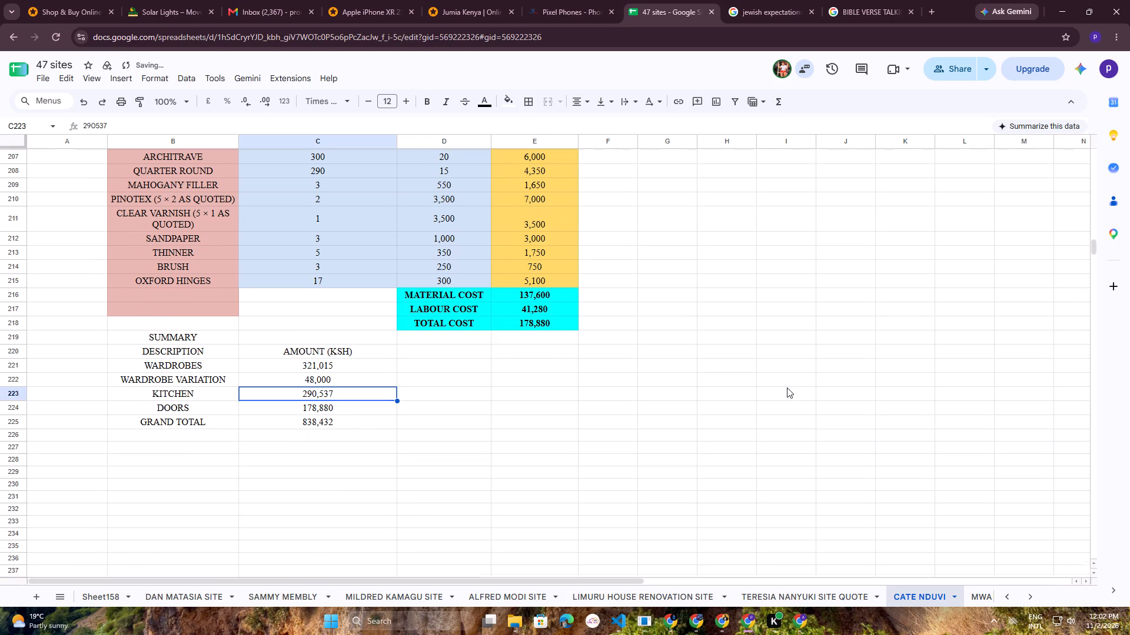
{"action": "left_click", "coordinate": [767, 406]}
{"action": "left_click", "coordinate": [346, 390]}
{"action": "key", "text": "plus"}
{"action": "scroll", "coordinate": [511, 431], "scroll_direction": "up", "scroll_amount": 7}
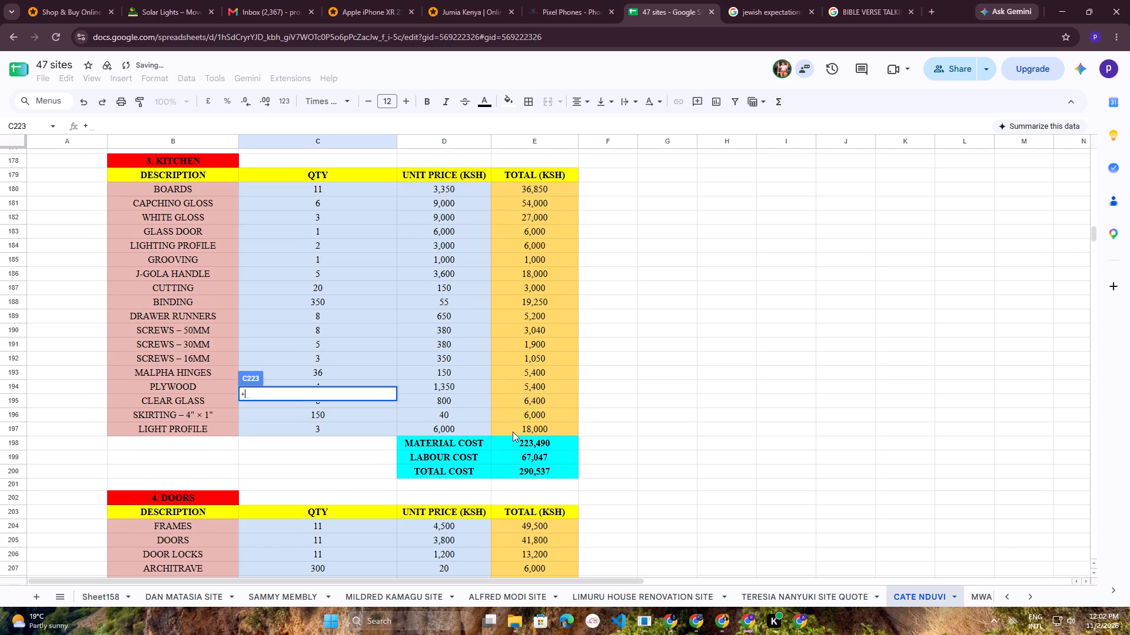
{"action": "scroll", "coordinate": [513, 432], "scroll_direction": "up", "scroll_amount": 2}
{"action": "scroll", "coordinate": [513, 437], "scroll_direction": "down", "scroll_amount": 2}
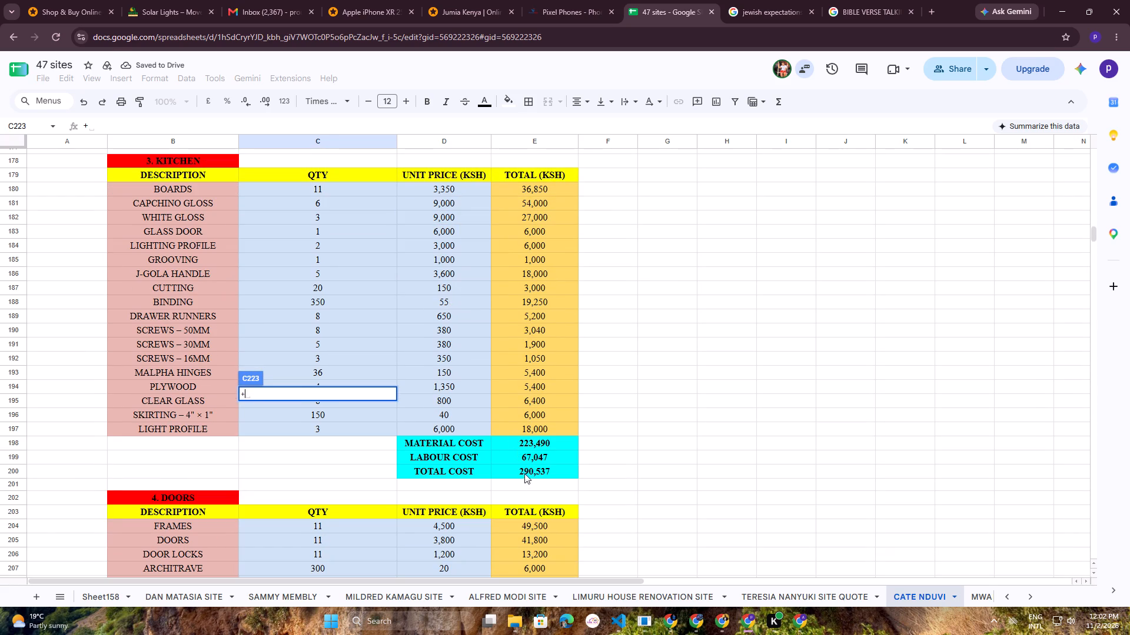
{"action": "left_click", "coordinate": [526, 469]}
{"action": "key", "text": "Return"}
Link the summary's Doors amount, C224, to the doors table's Total Cost, E218.
{"action": "scroll", "coordinate": [676, 471], "scroll_direction": "down", "scroll_amount": 2}
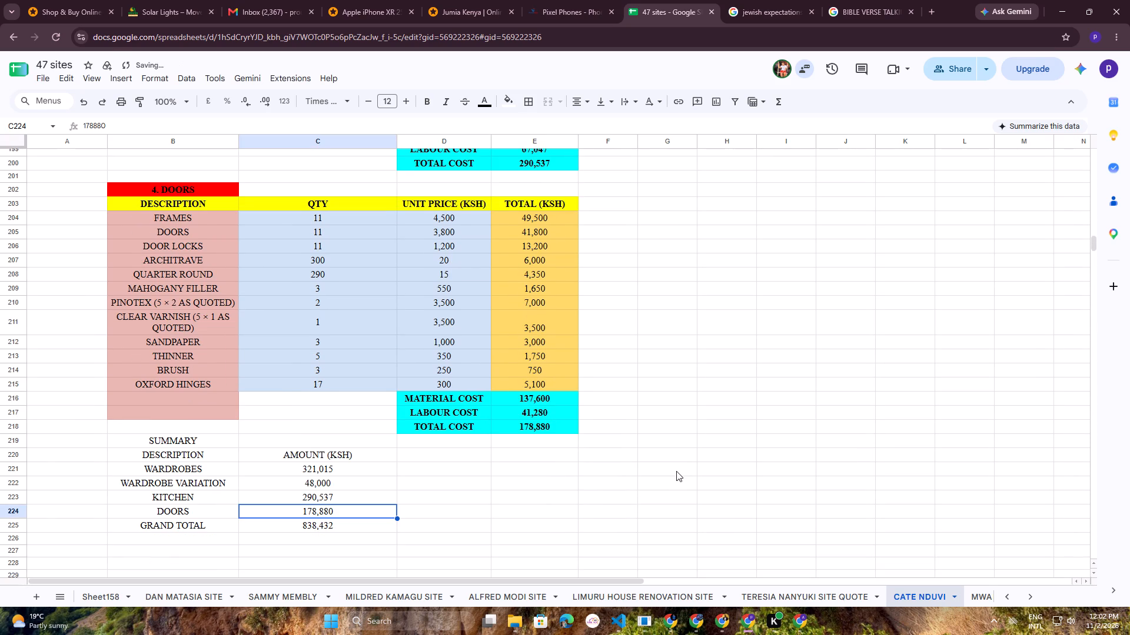
{"action": "left_click_drag", "start_coordinate": [676, 470], "coordinate": [669, 471]}
{"action": "left_click", "coordinate": [338, 452]}
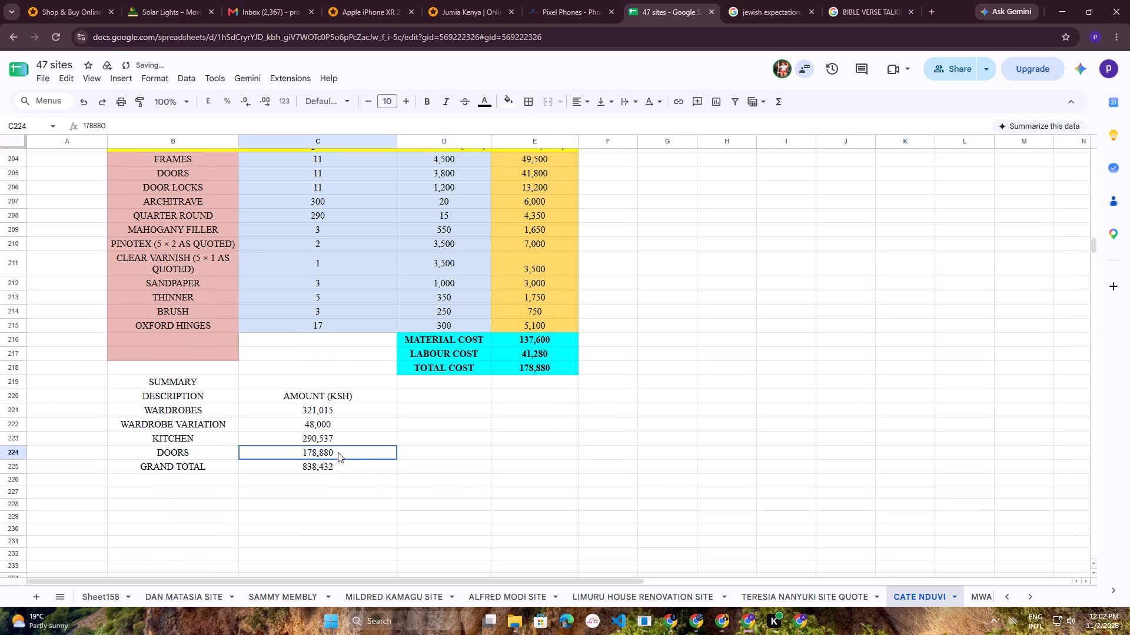
{"action": "key", "text": "plus"}
{"action": "scroll", "coordinate": [430, 447], "scroll_direction": "up", "scroll_amount": 7}
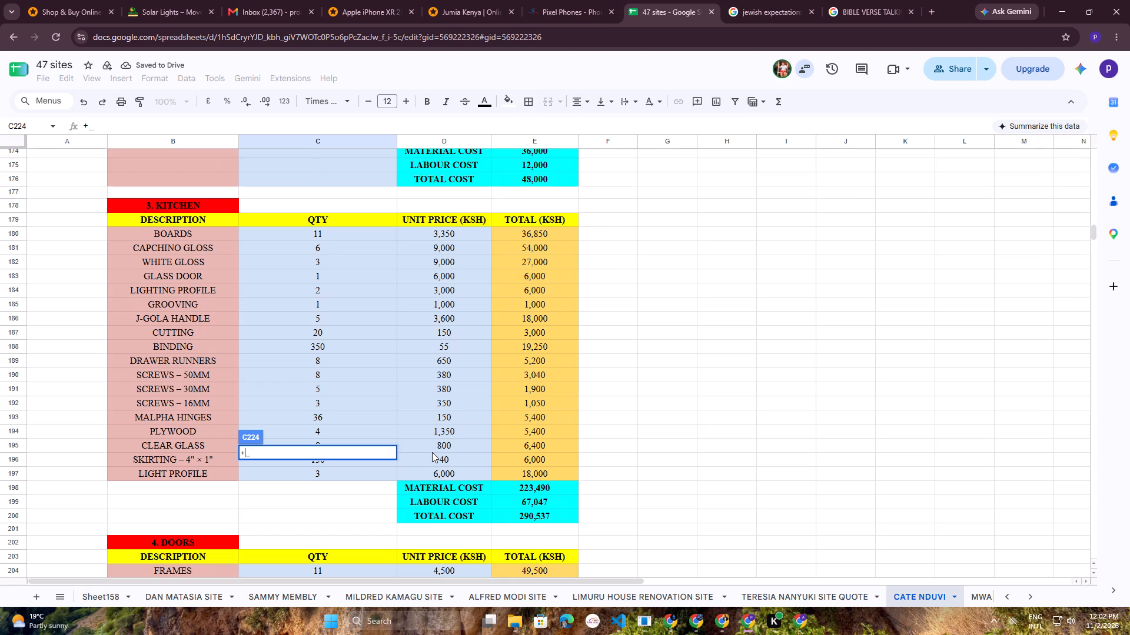
{"action": "scroll", "coordinate": [432, 452], "scroll_direction": "down", "scroll_amount": 6}
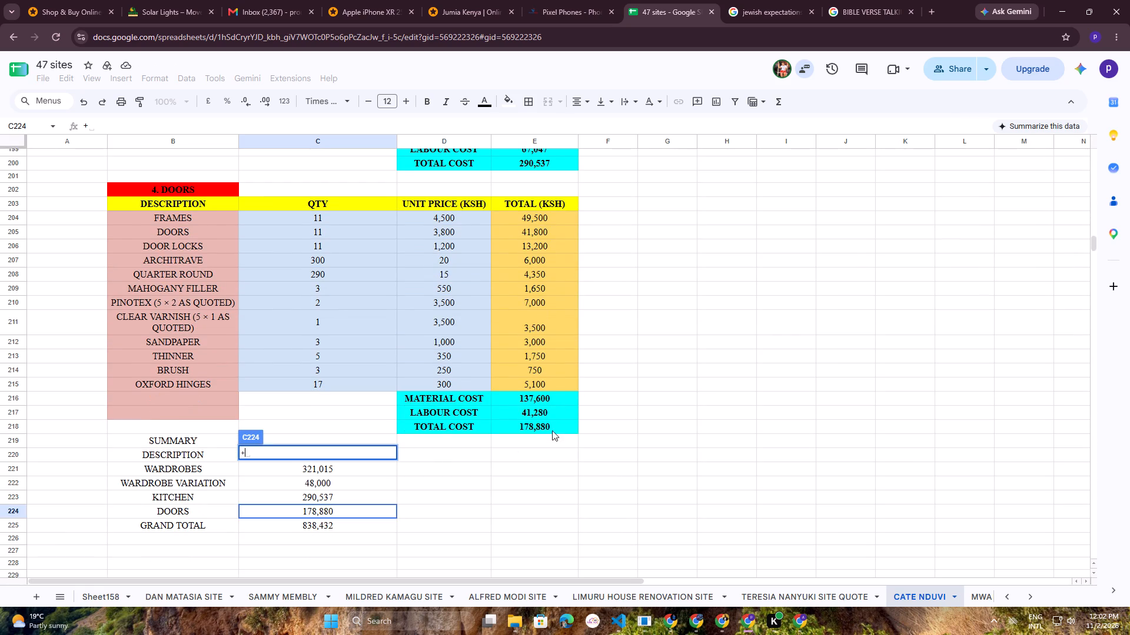
{"action": "left_click", "coordinate": [550, 389]}
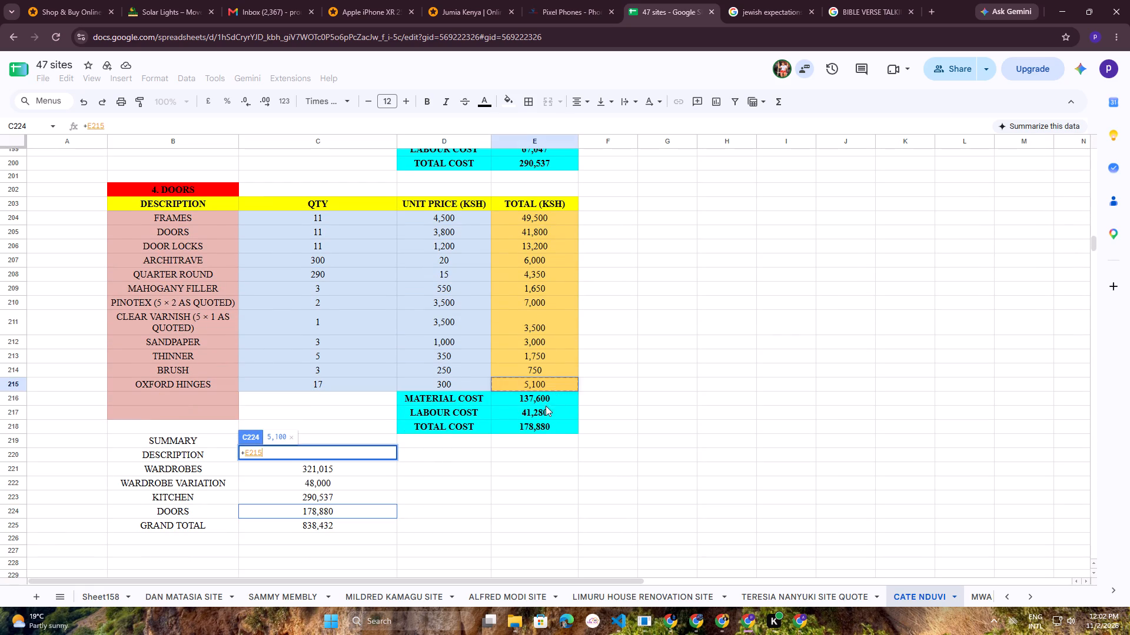
{"action": "left_click", "coordinate": [540, 429]}
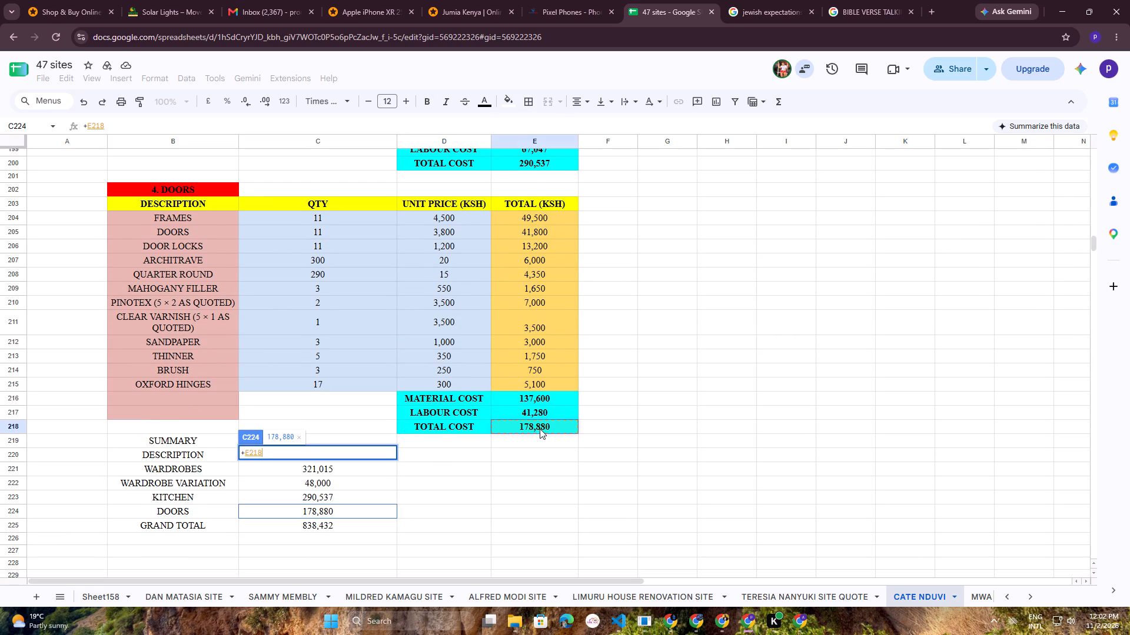
{"action": "key", "text": "Return"}
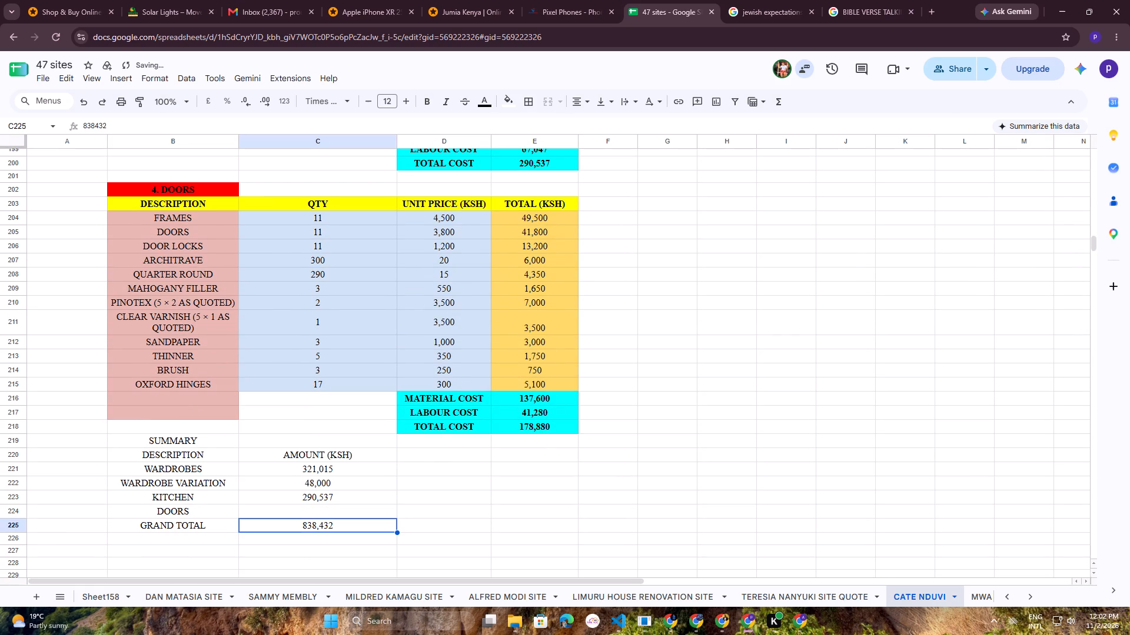
Replace the summary's Grand Total, C225, with a SUM formula over the four amounts C221:C224.
{"action": "left_click", "coordinate": [623, 543]}
{"action": "double_click", "coordinate": [309, 512]}
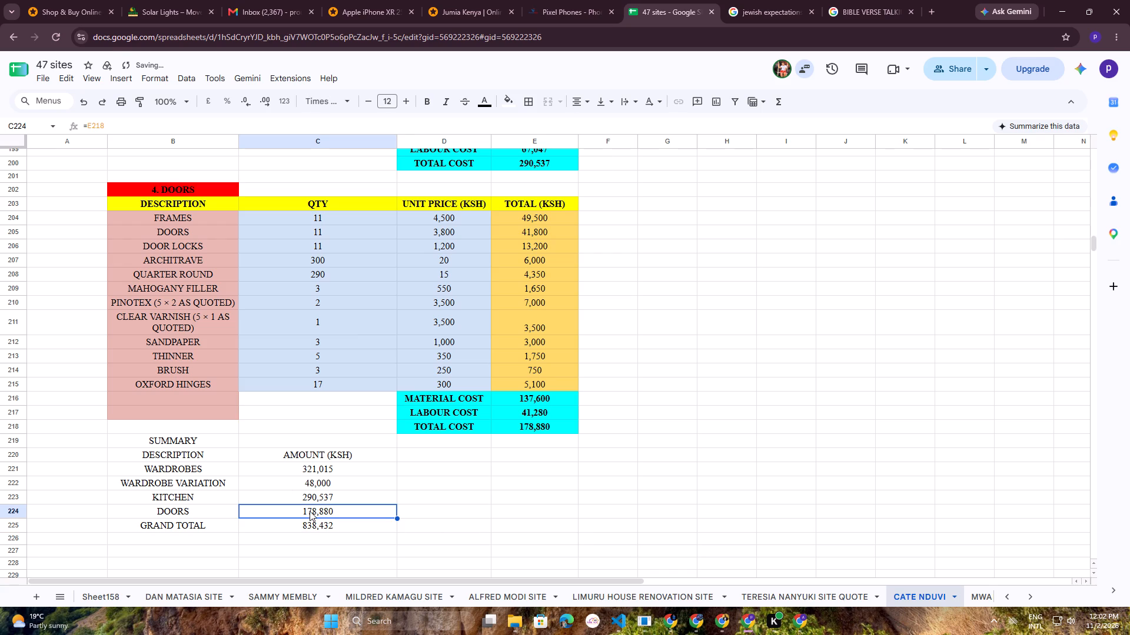
{"action": "left_click", "coordinate": [483, 517]}
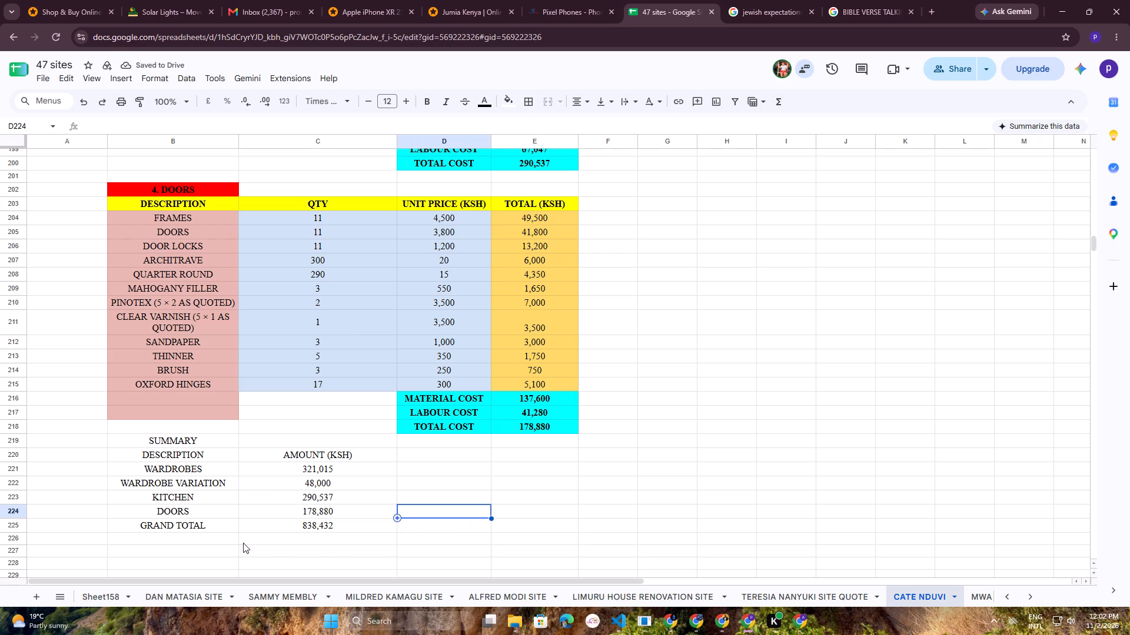
{"action": "left_click", "coordinate": [286, 519]}
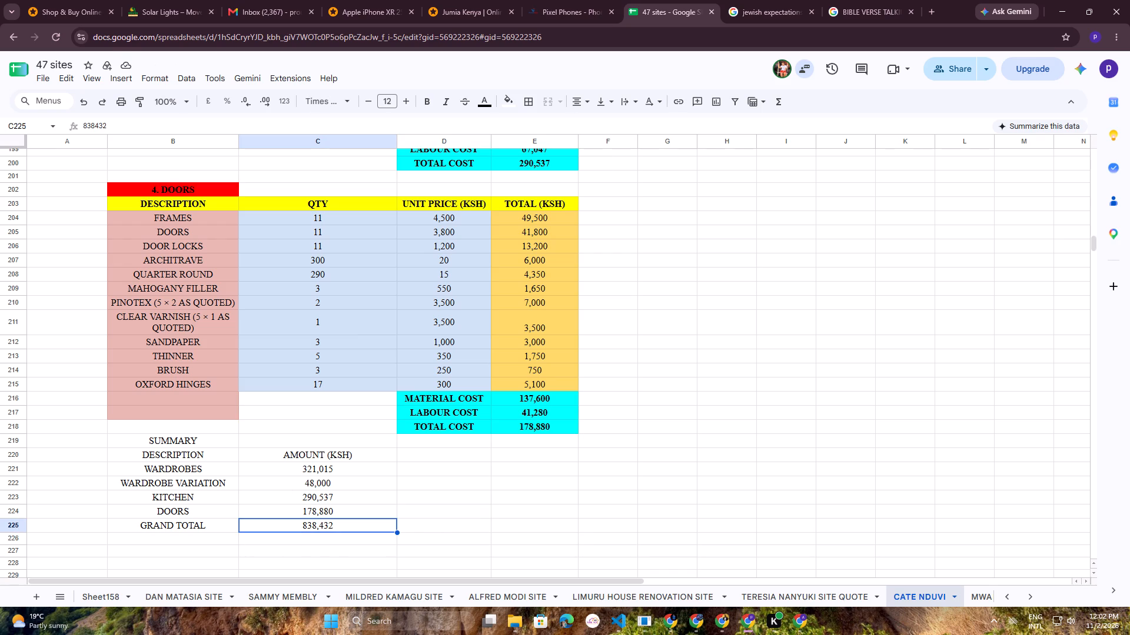
{"action": "key", "text": "plus"}
{"action": "type", "text": "SUM"}
{"action": "key", "text": "shift+parenleft"}
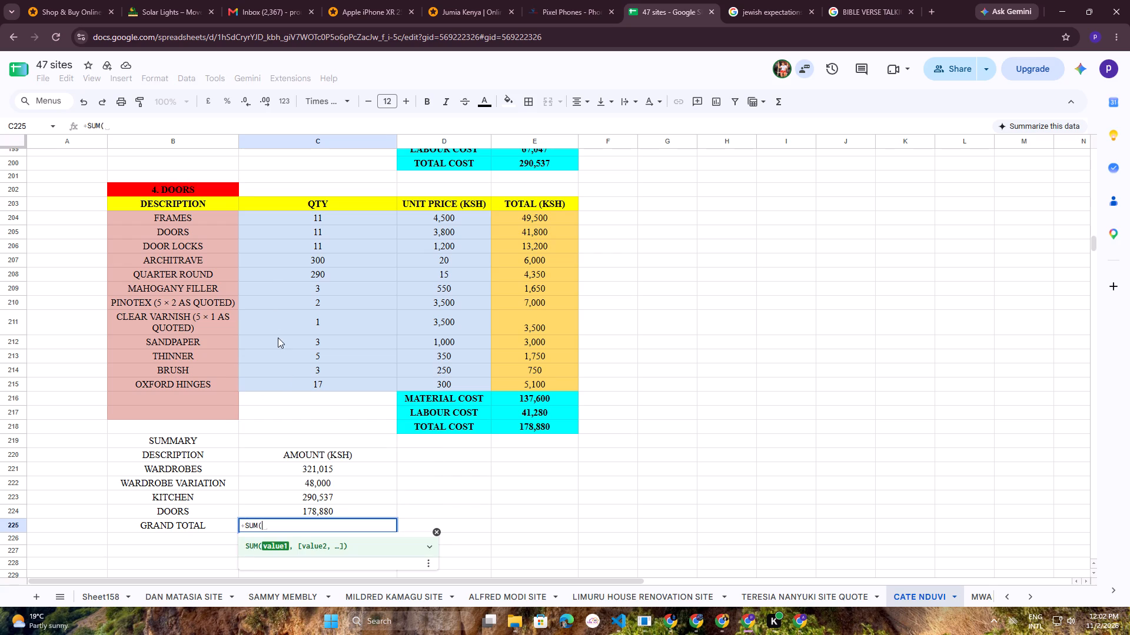
{"action": "left_click_drag", "start_coordinate": [328, 469], "coordinate": [331, 509]}
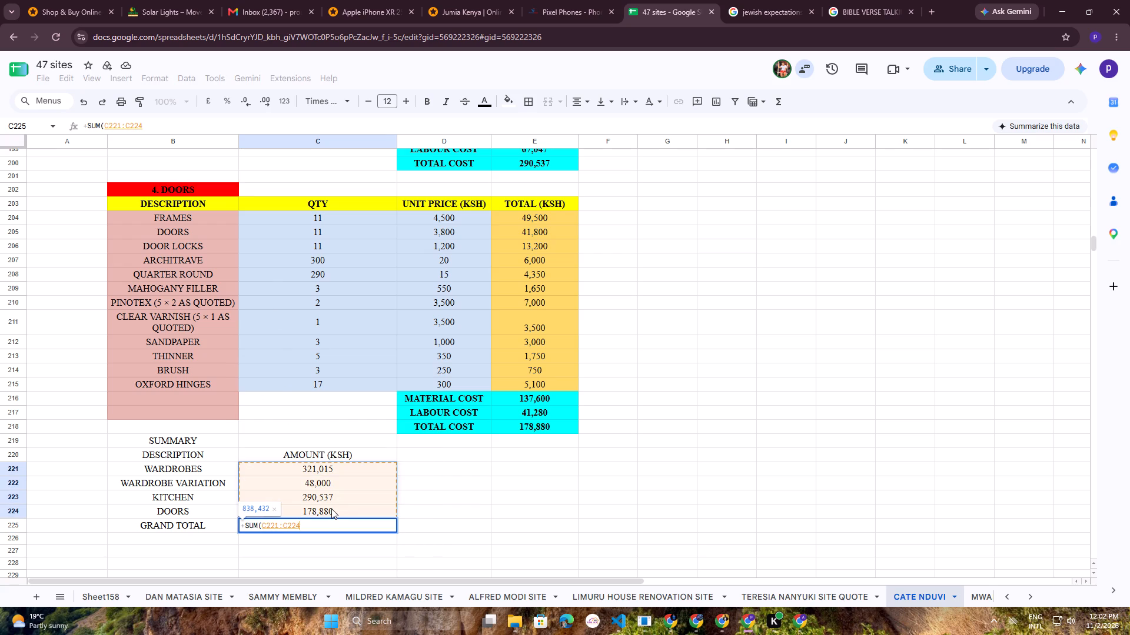
{"action": "key", "text": "shift+parenright"}
{"action": "key", "text": "Return"}
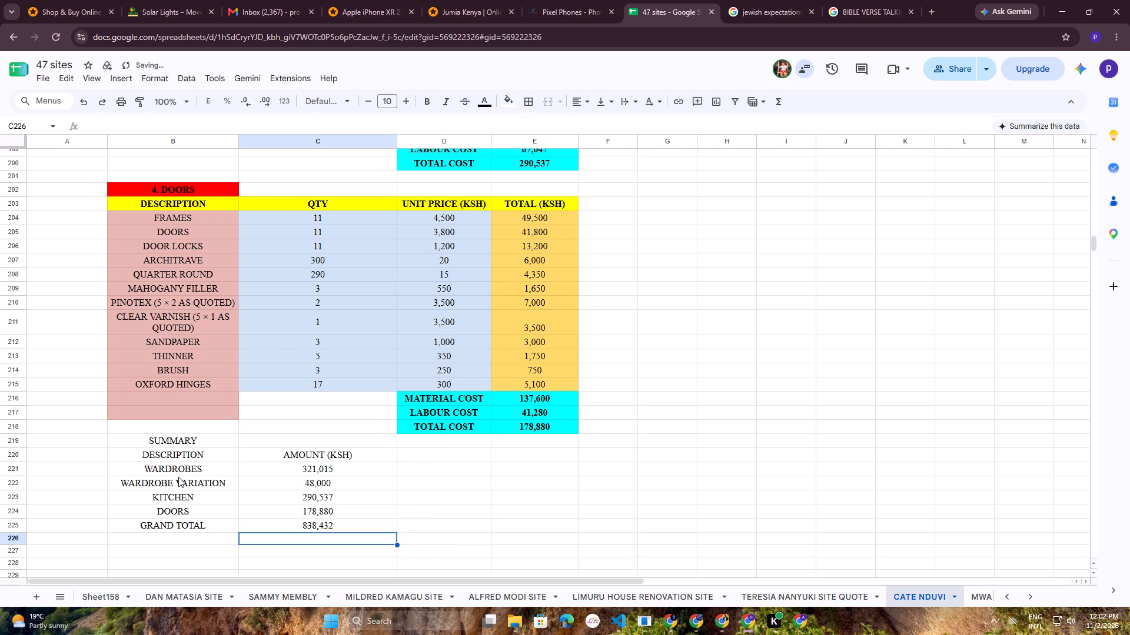
Give the SUMMARY heading, B219, a red fill and bold text like the other table headings.
{"action": "left_click", "coordinate": [172, 443]}
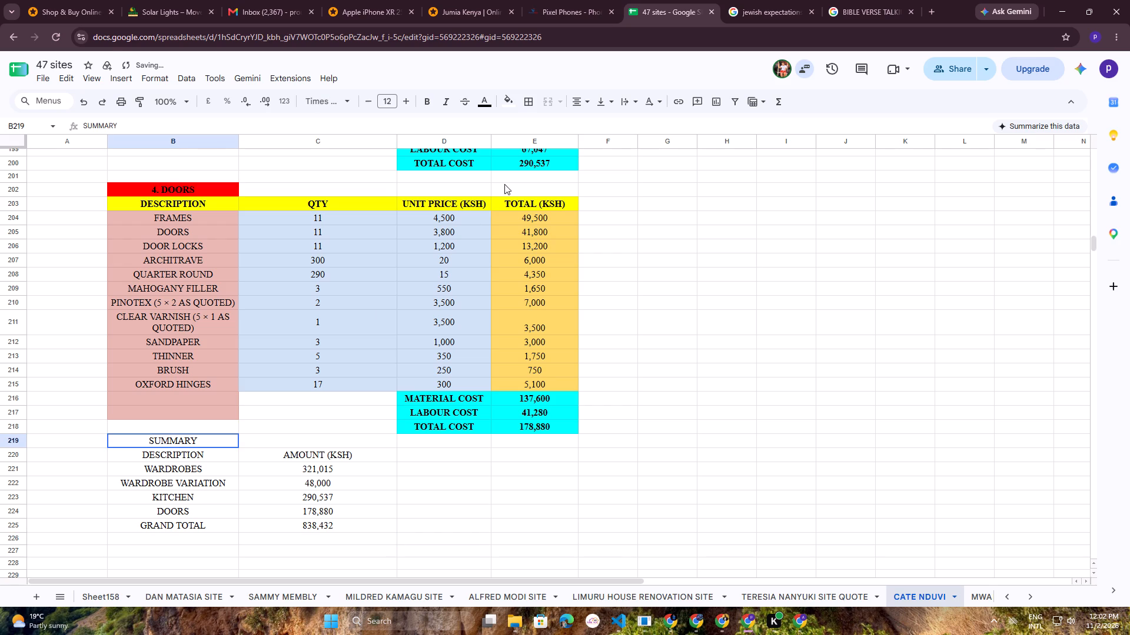
{"action": "left_click", "coordinate": [506, 105]}
{"action": "left_click", "coordinate": [524, 153]}
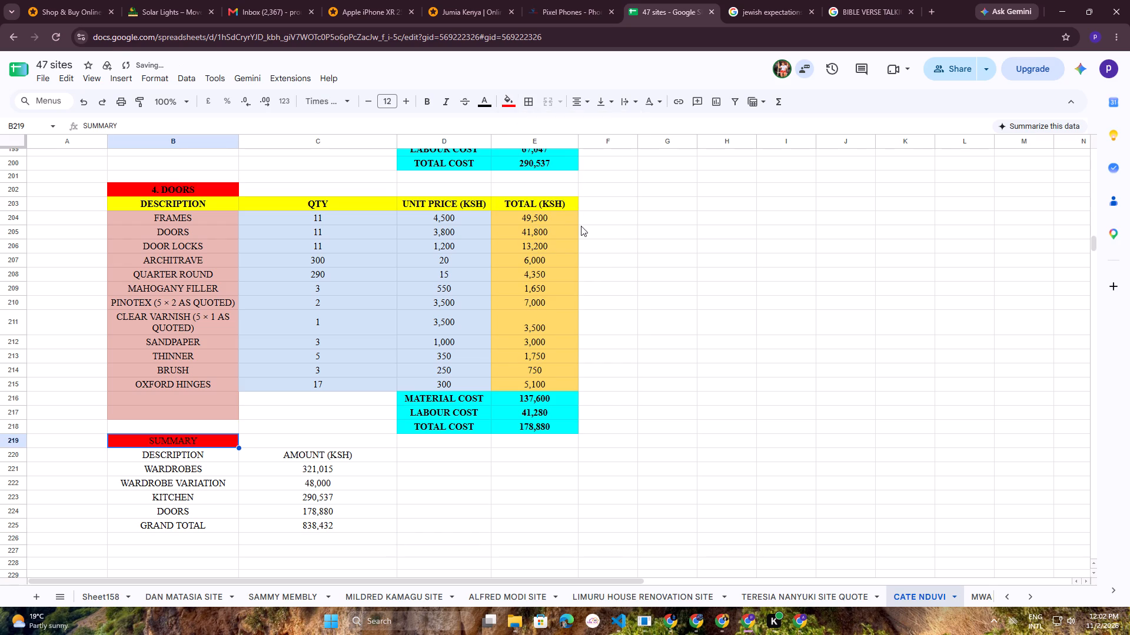
{"action": "left_click_drag", "start_coordinate": [737, 351], "coordinate": [730, 352]}
{"action": "left_click", "coordinate": [156, 436]}
{"action": "left_click", "coordinate": [181, 500]}
{"action": "left_click", "coordinate": [178, 440]}
{"action": "left_click", "coordinate": [428, 101]}
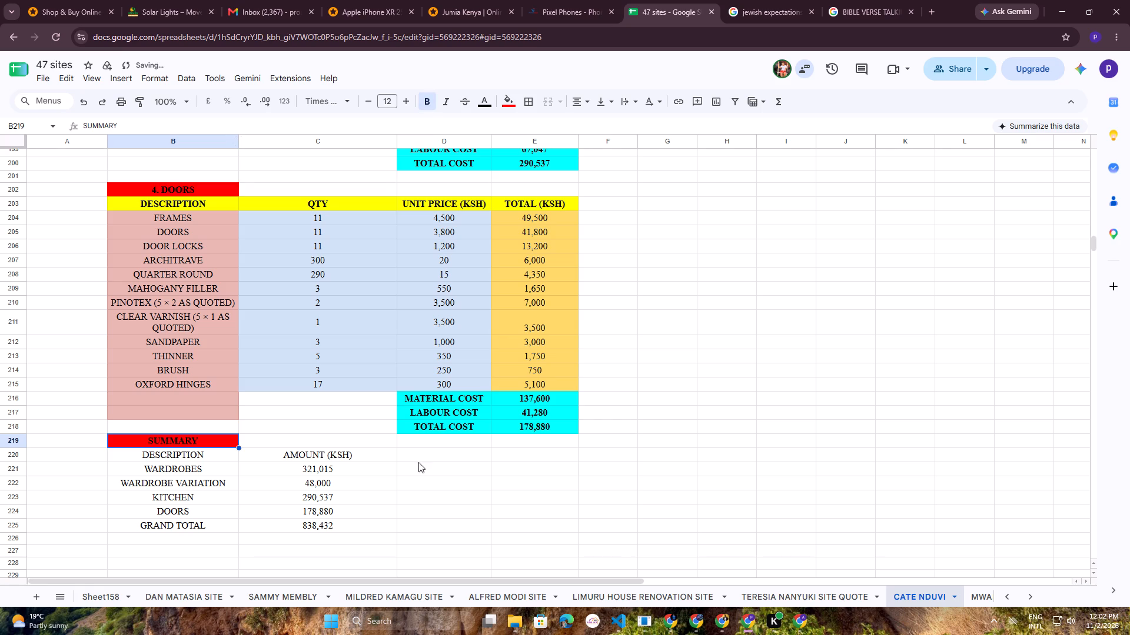
Fill the summary's header row, B220:C220, with yellow and make its text bold.
{"action": "left_click_drag", "start_coordinate": [386, 488], "coordinate": [364, 494]}
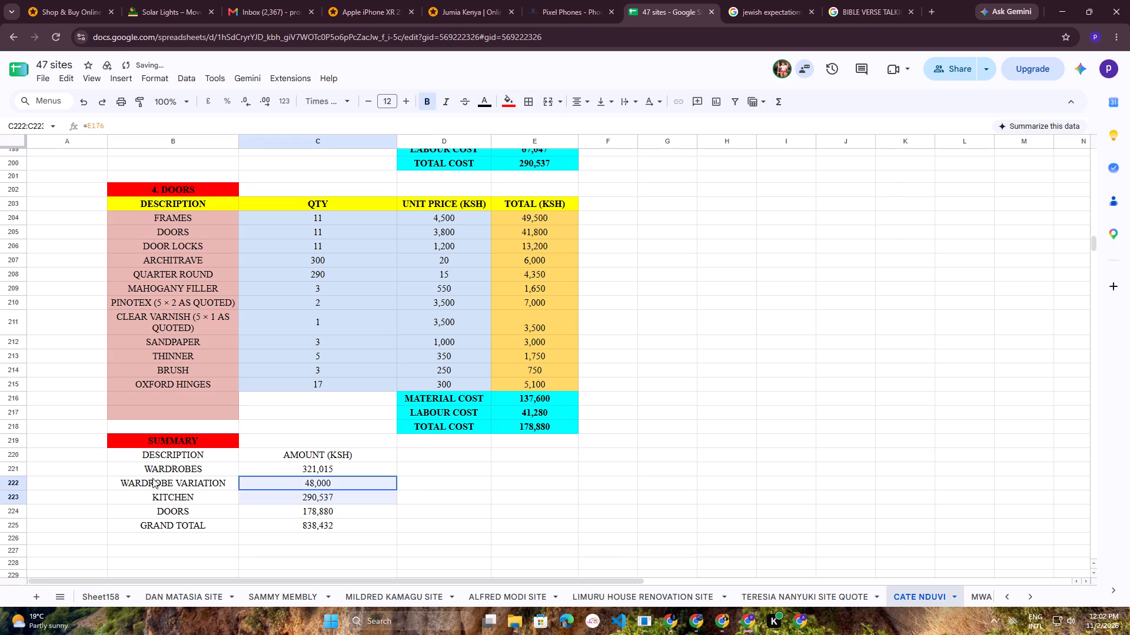
{"action": "left_click_drag", "start_coordinate": [126, 460], "coordinate": [300, 453]}
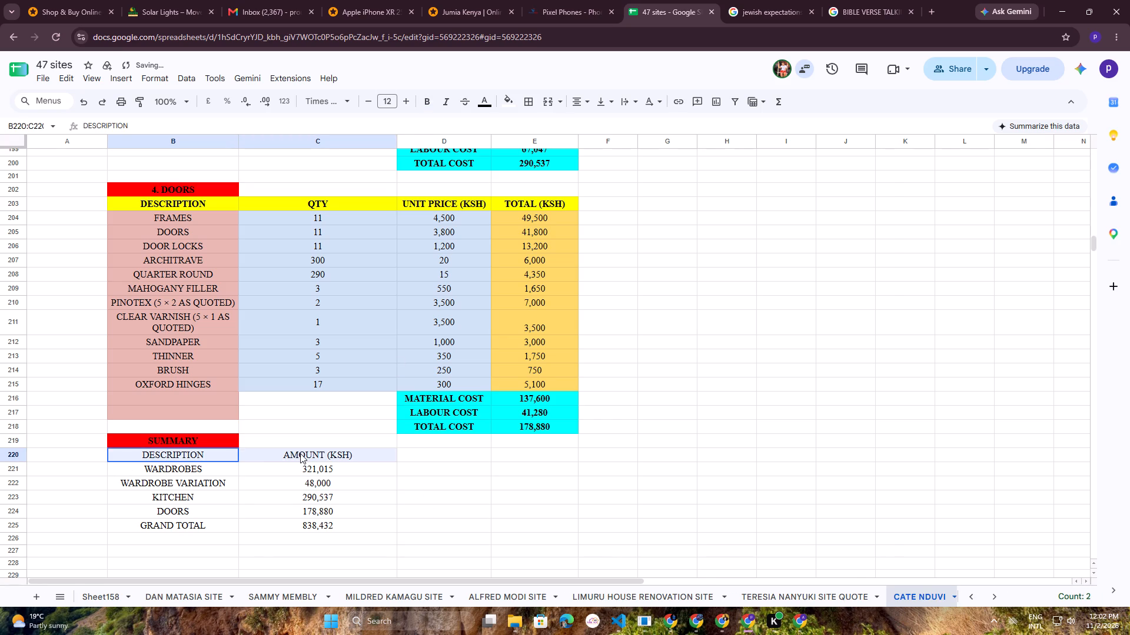
{"action": "left_click_drag", "start_coordinate": [300, 453], "coordinate": [301, 453]}
{"action": "left_click", "coordinate": [508, 104]}
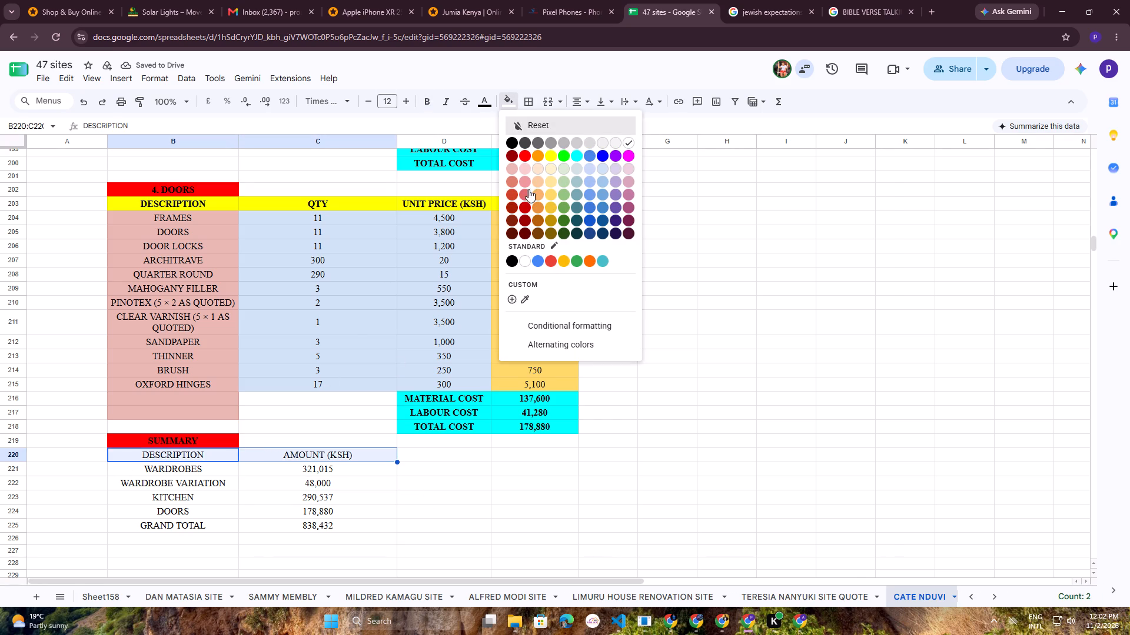
{"action": "left_click", "coordinate": [551, 158]}
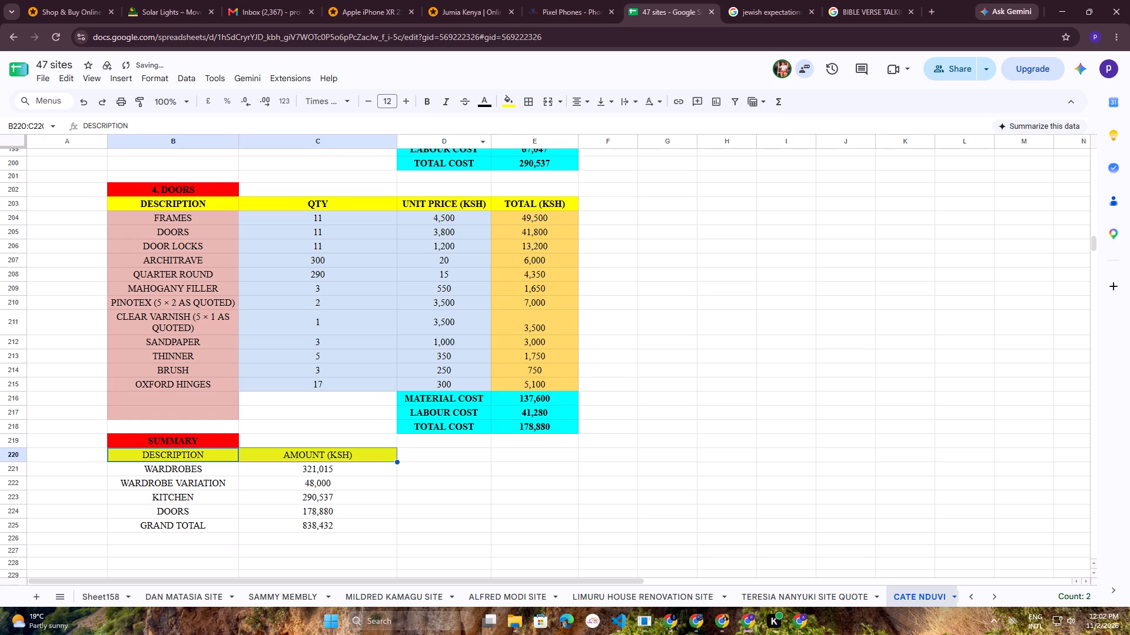
{"action": "left_click", "coordinate": [423, 105]}
{"action": "left_click", "coordinate": [738, 412]}
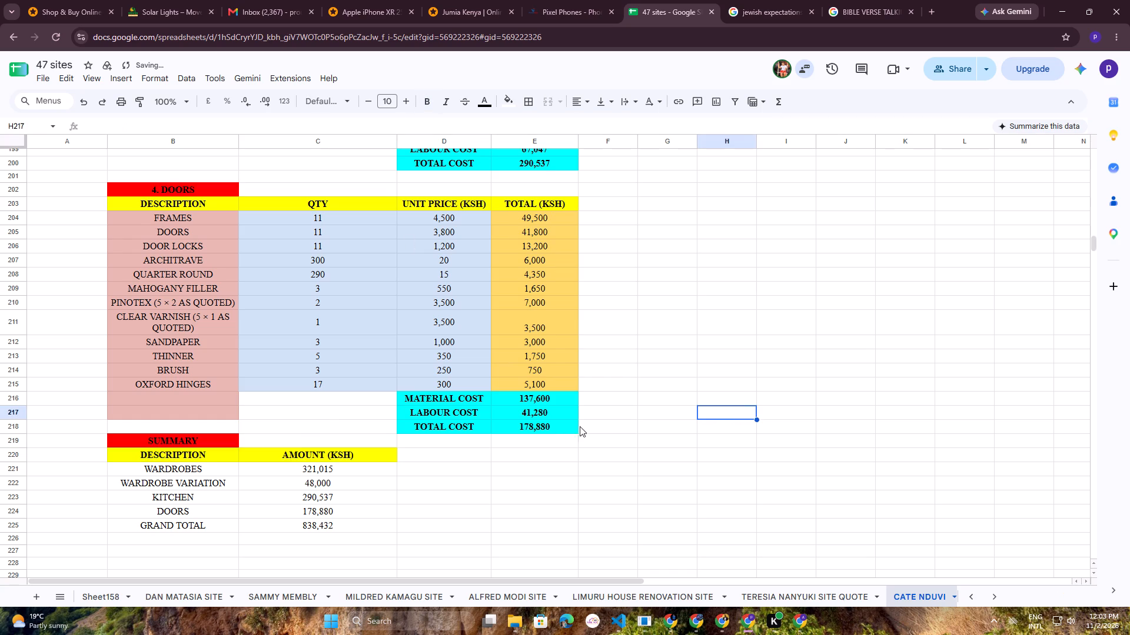
Make the summary's descriptions and amounts, B221:C225, bold.
{"action": "scroll", "coordinate": [550, 432], "scroll_direction": "down", "scroll_amount": 2}
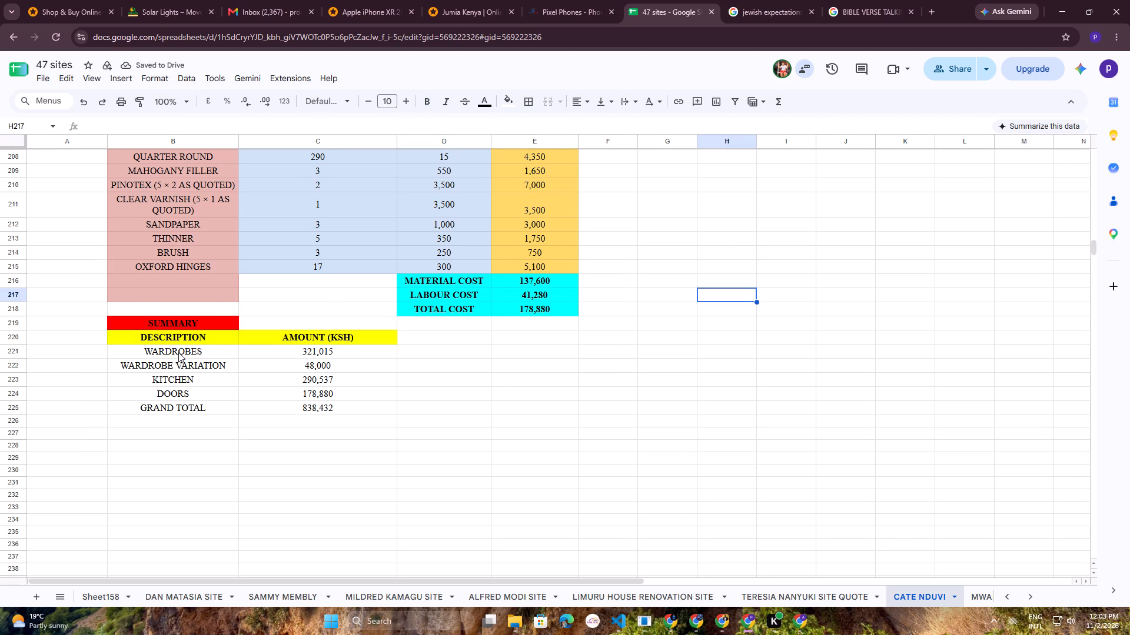
{"action": "left_click_drag", "start_coordinate": [178, 352], "coordinate": [348, 410]}
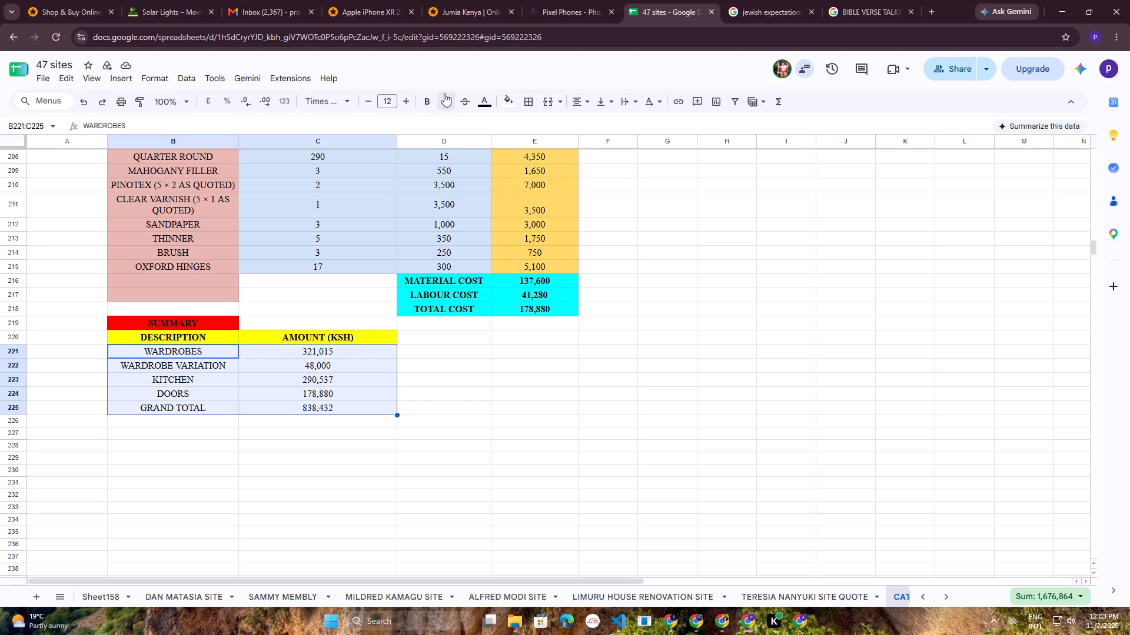
{"action": "left_click", "coordinate": [432, 103]}
{"action": "left_click", "coordinate": [479, 447]}
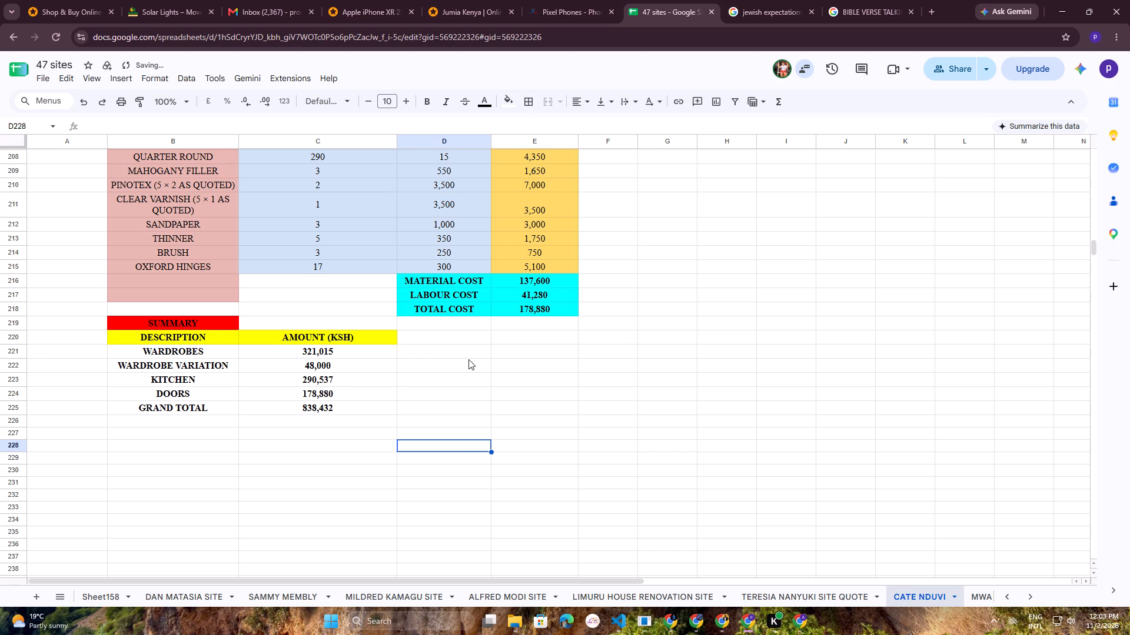
Review the formatting of the sheet's earlier tables, from the materials list through glass works and terrazzo down to the summary.
{"action": "scroll", "coordinate": [453, 274], "scroll_direction": "up", "scroll_amount": 5}
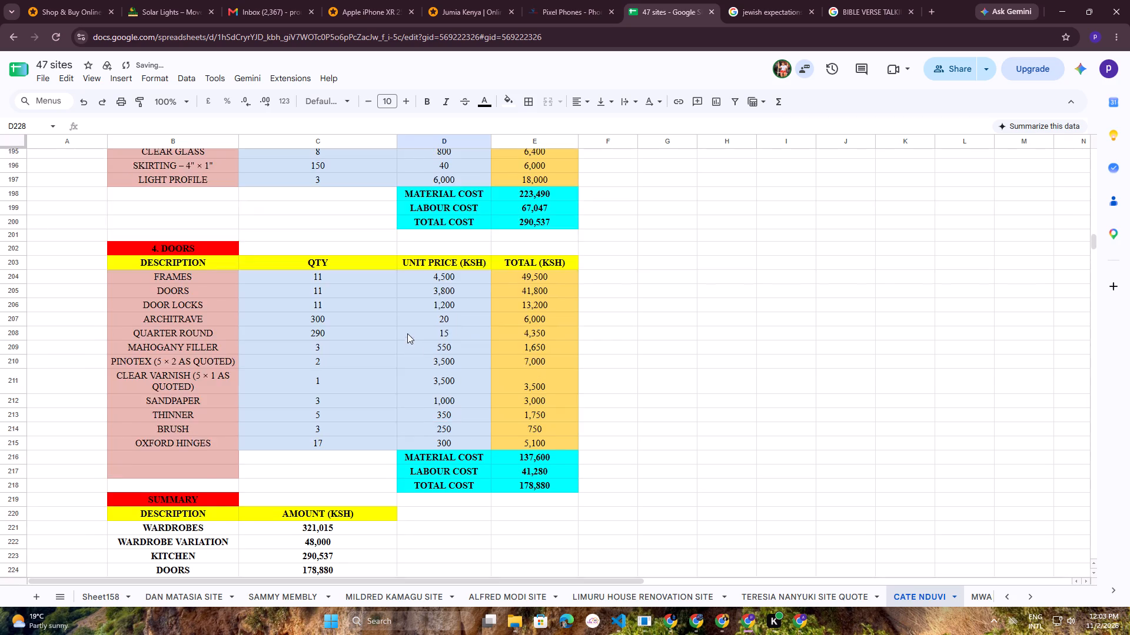
{"action": "scroll", "coordinate": [407, 333], "scroll_direction": "up", "scroll_amount": 20}
{"action": "scroll", "coordinate": [407, 333], "scroll_direction": "up", "scroll_amount": 11}
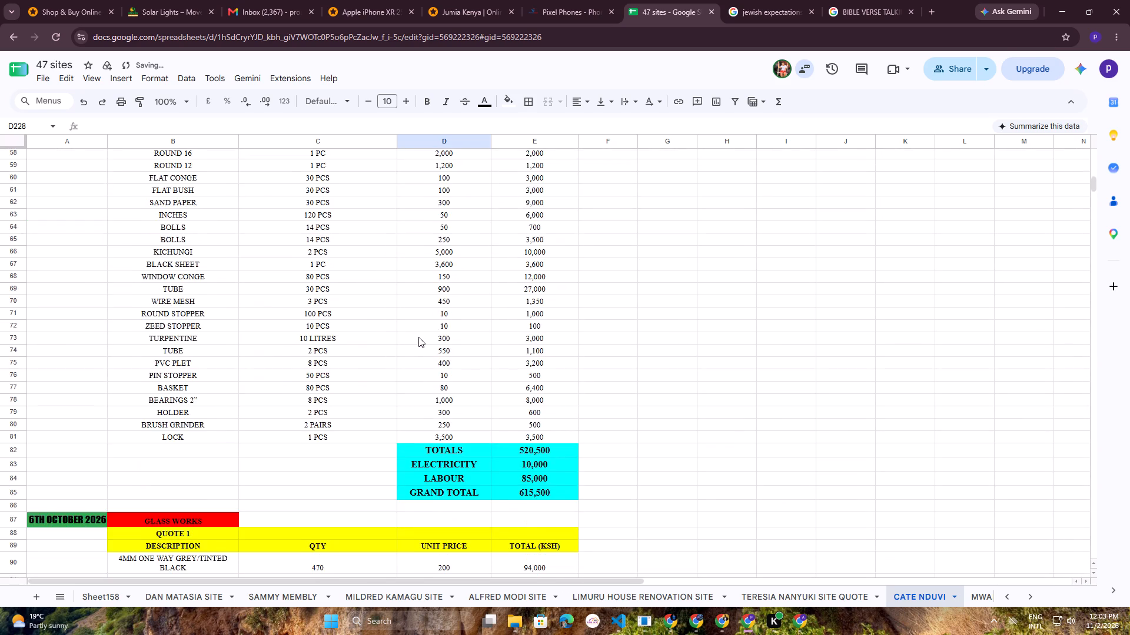
{"action": "scroll", "coordinate": [418, 337], "scroll_direction": "up", "scroll_amount": 3}
{"action": "scroll", "coordinate": [418, 332], "scroll_direction": "down", "scroll_amount": 1}
{"action": "scroll", "coordinate": [418, 332], "scroll_direction": "up", "scroll_amount": 1}
{"action": "scroll", "coordinate": [418, 332], "scroll_direction": "down", "scroll_amount": 3}
{"action": "scroll", "coordinate": [418, 332], "scroll_direction": "up", "scroll_amount": 1}
{"action": "scroll", "coordinate": [418, 332], "scroll_direction": "down", "scroll_amount": 14}
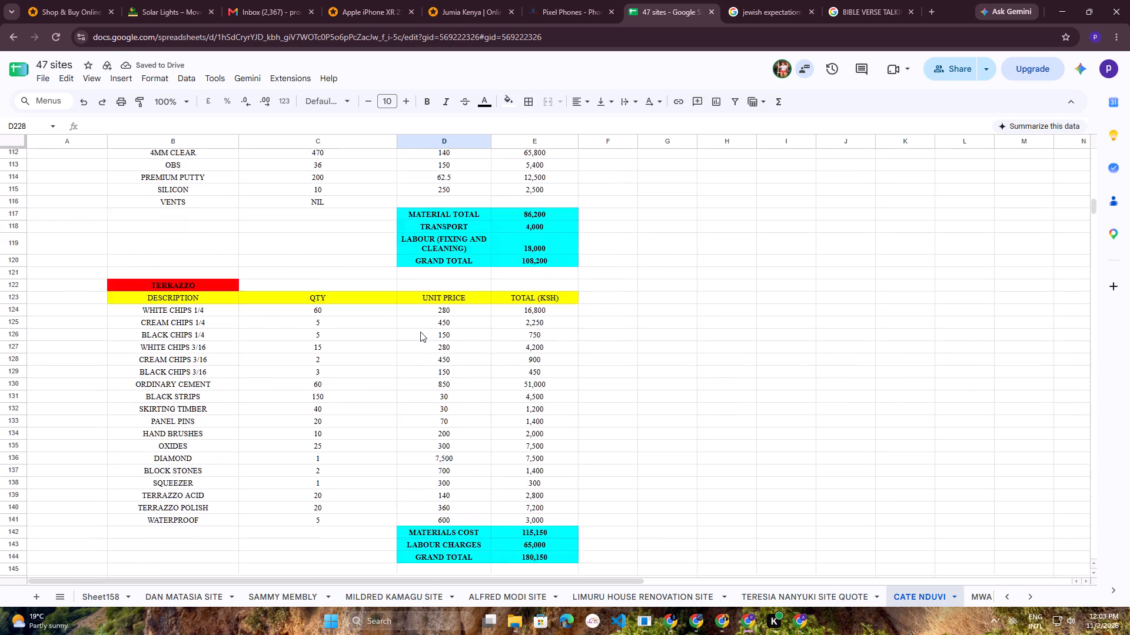
{"action": "scroll", "coordinate": [420, 332], "scroll_direction": "down", "scroll_amount": 9}
{"action": "scroll", "coordinate": [420, 332], "scroll_direction": "up", "scroll_amount": 1}
{"action": "scroll", "coordinate": [420, 332], "scroll_direction": "down", "scroll_amount": 15}
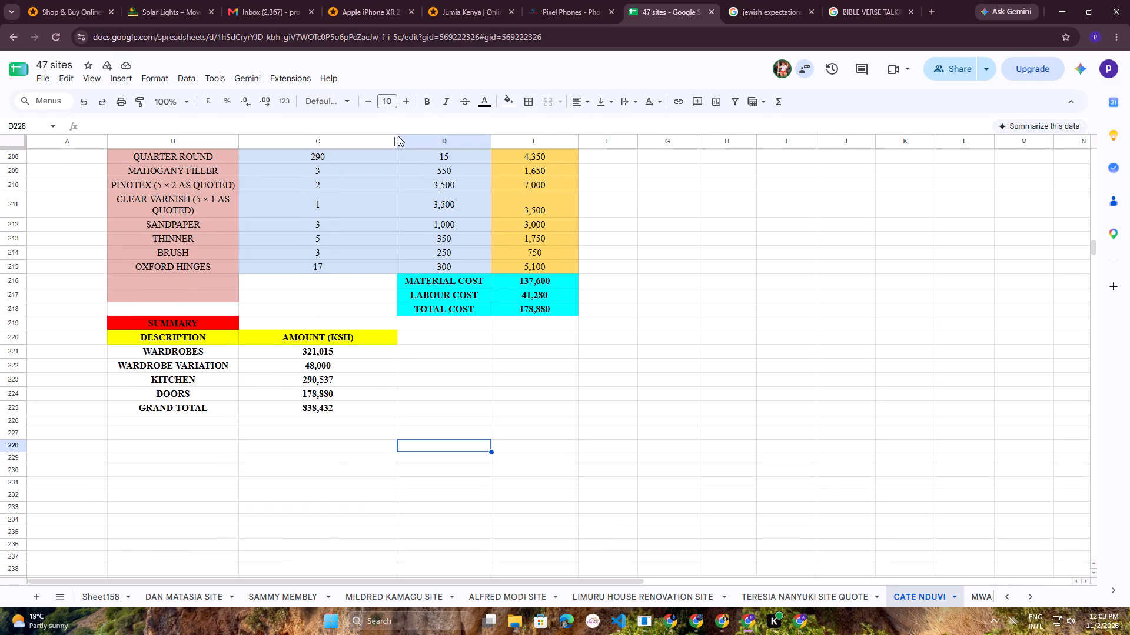
Narrow column C, which holds the quantities and the summary amounts.
{"action": "left_click_drag", "start_coordinate": [397, 141], "coordinate": [365, 150]}
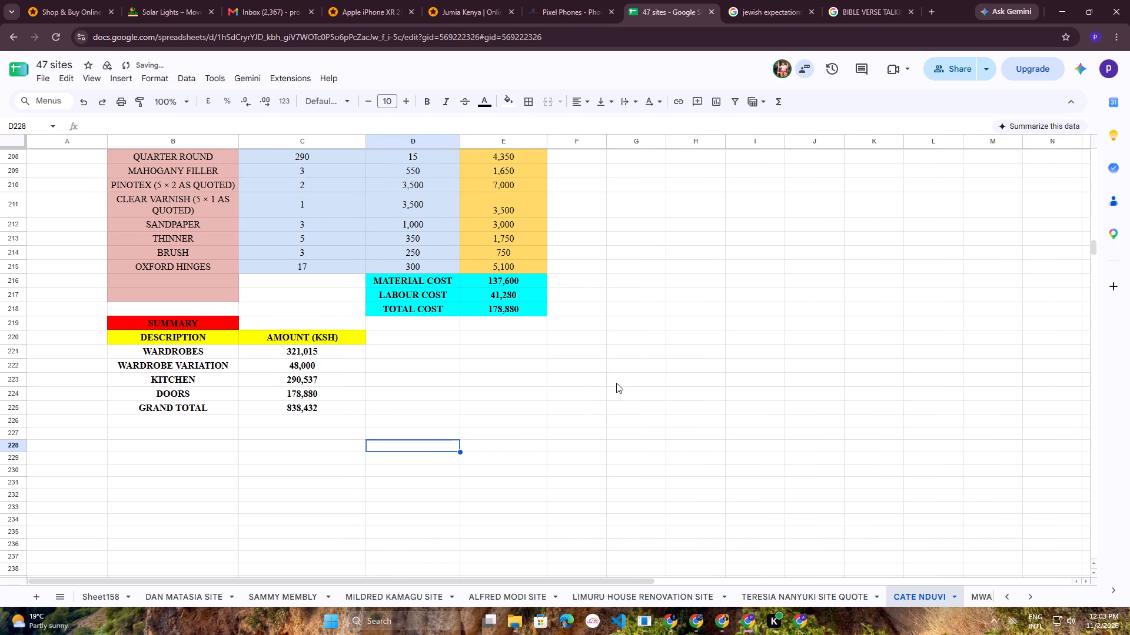
{"action": "left_click", "coordinate": [625, 362]}
Look over the tables above the summary, from wardrobes up to terrazzo and glass works Quote 3.
{"action": "scroll", "coordinate": [557, 354], "scroll_direction": "up", "scroll_amount": 17}
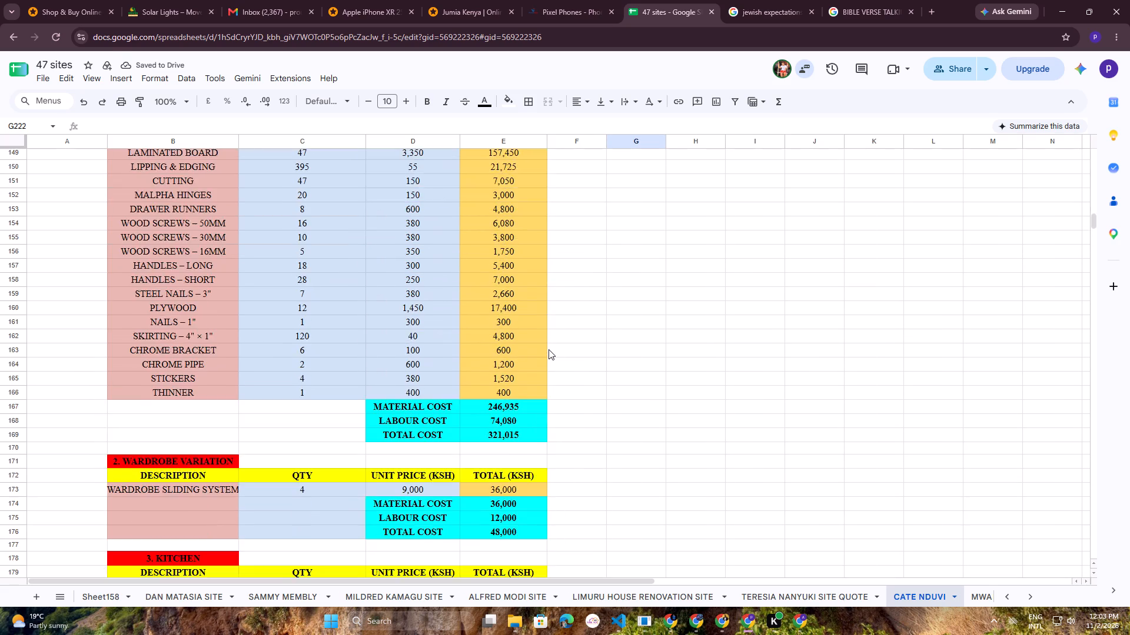
{"action": "scroll", "coordinate": [549, 349], "scroll_direction": "up", "scroll_amount": 3}
{"action": "scroll", "coordinate": [551, 348], "scroll_direction": "down", "scroll_amount": 1}
{"action": "scroll", "coordinate": [551, 348], "scroll_direction": "up", "scroll_amount": 4}
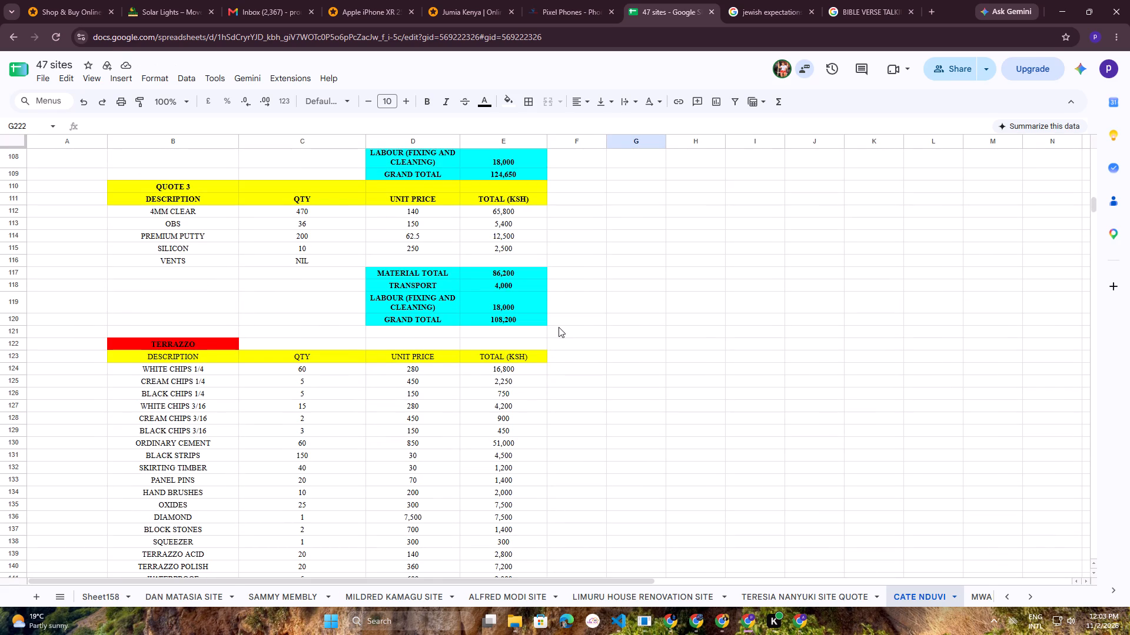
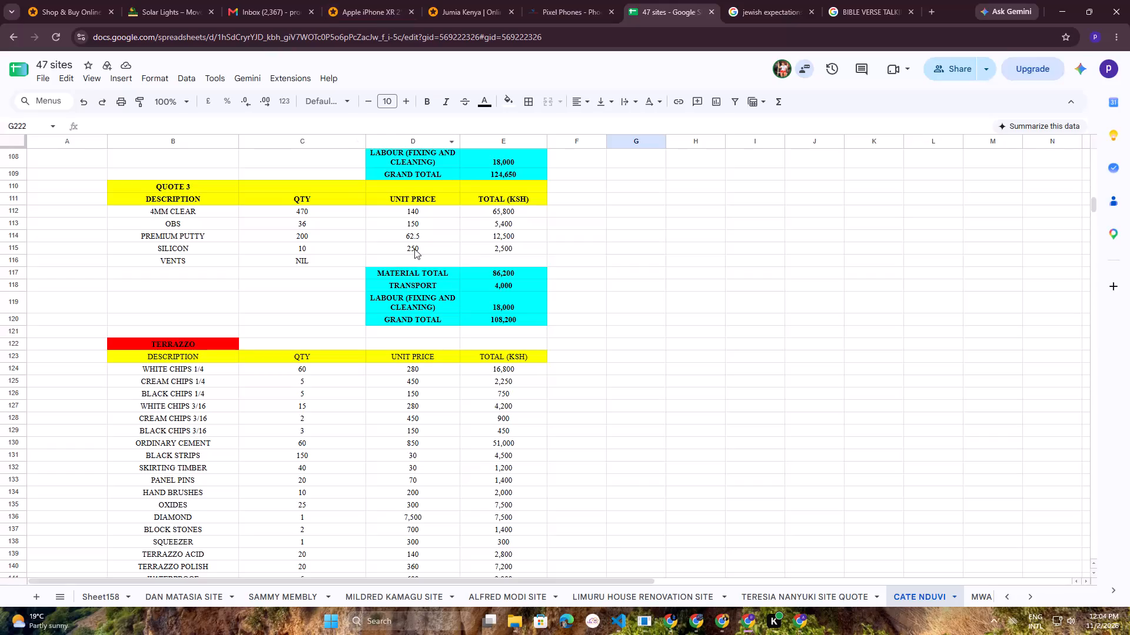
Review the formatting of the tables from terrazzo and wardrobes down through kitchen and doors to the summary.
{"action": "left_click", "coordinate": [696, 381]}
{"action": "scroll", "coordinate": [578, 395], "scroll_direction": "down", "scroll_amount": 1}
{"action": "scroll", "coordinate": [667, 392], "scroll_direction": "down", "scroll_amount": 2}
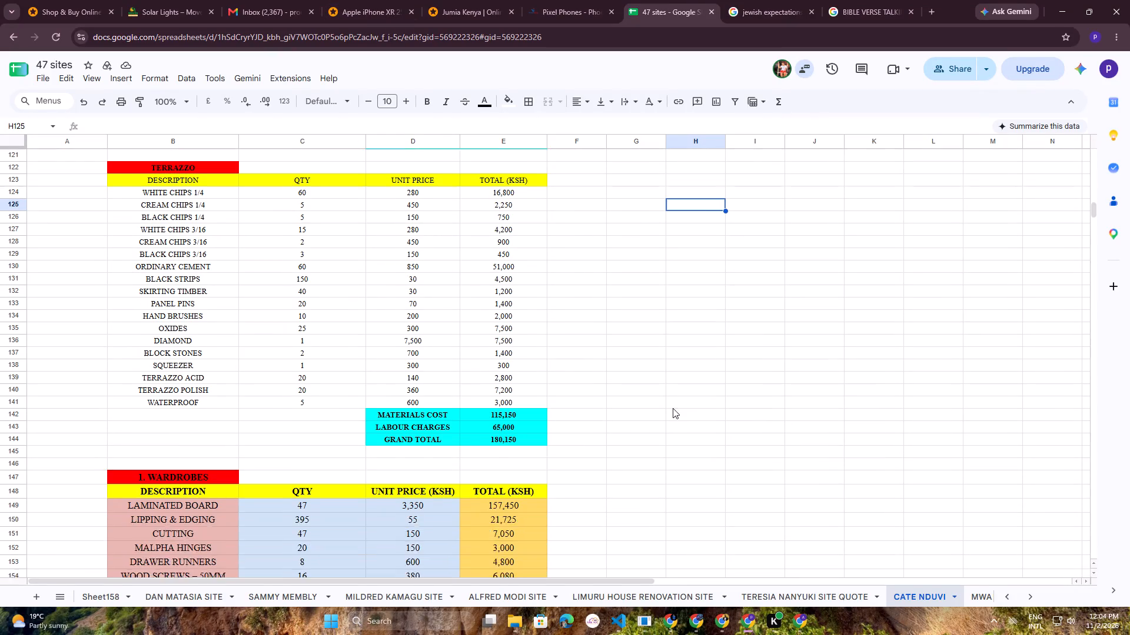
{"action": "scroll", "coordinate": [673, 409], "scroll_direction": "up", "scroll_amount": 1}
{"action": "scroll", "coordinate": [673, 409], "scroll_direction": "down", "scroll_amount": 3}
{"action": "scroll", "coordinate": [673, 415], "scroll_direction": "up", "scroll_amount": 1}
{"action": "scroll", "coordinate": [673, 415], "scroll_direction": "down", "scroll_amount": 1}
{"action": "scroll", "coordinate": [673, 415], "scroll_direction": "up", "scroll_amount": 1}
{"action": "scroll", "coordinate": [673, 416], "scroll_direction": "down", "scroll_amount": 17}
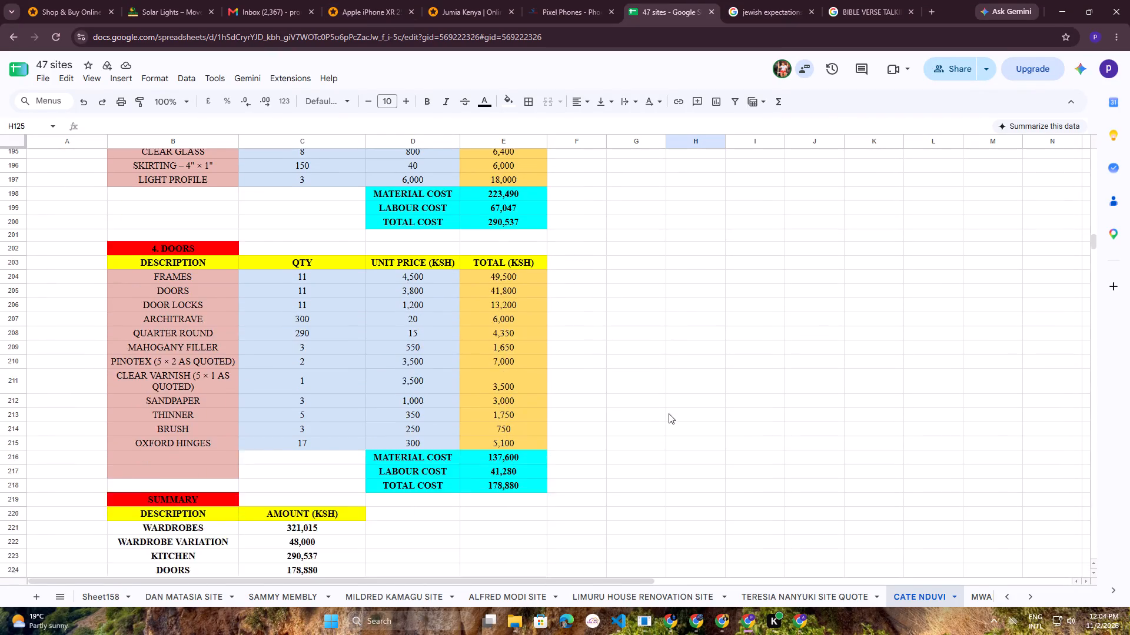
{"action": "scroll", "coordinate": [669, 413], "scroll_direction": "down", "scroll_amount": 2}
{"action": "scroll", "coordinate": [669, 413], "scroll_direction": "up", "scroll_amount": 1}
{"action": "scroll", "coordinate": [669, 413], "scroll_direction": "down", "scroll_amount": 2}
{"action": "scroll", "coordinate": [669, 410], "scroll_direction": "up", "scroll_amount": 2}
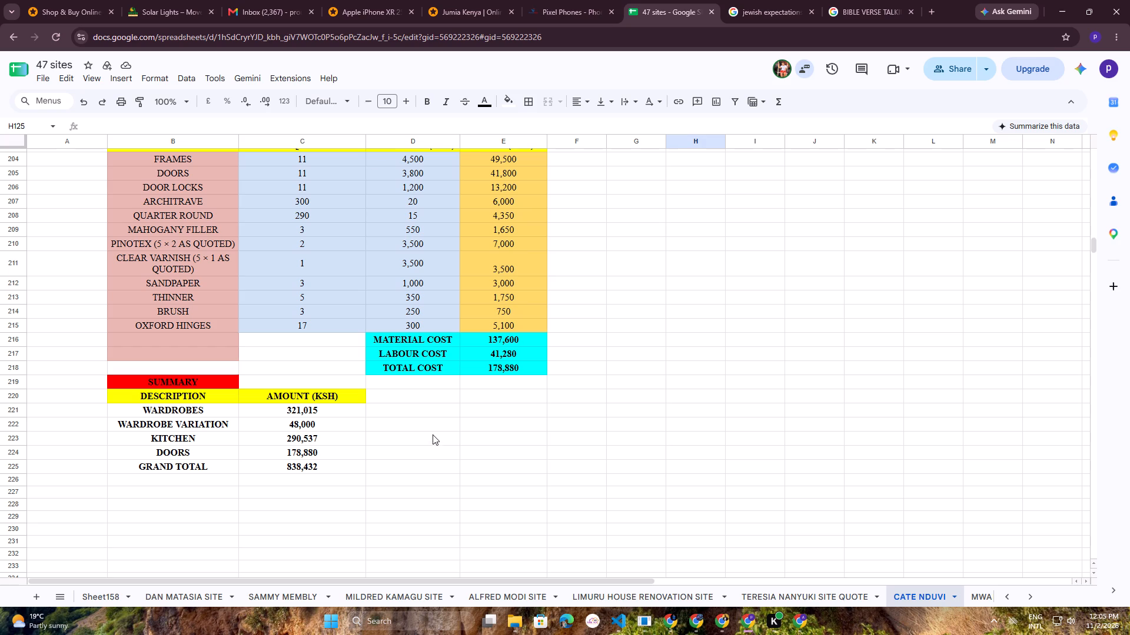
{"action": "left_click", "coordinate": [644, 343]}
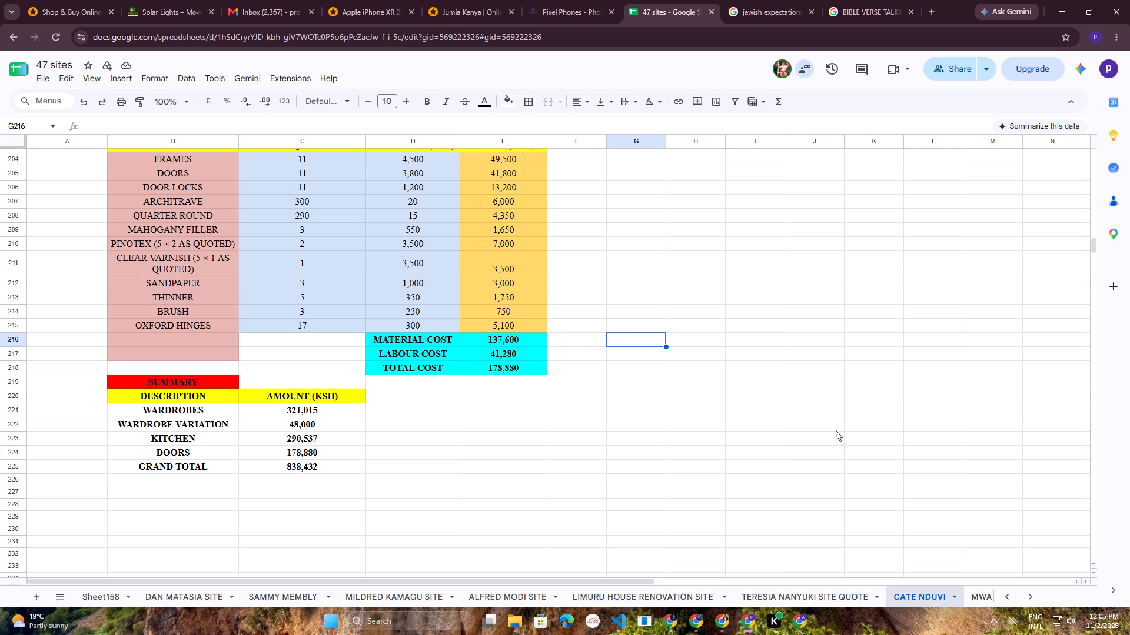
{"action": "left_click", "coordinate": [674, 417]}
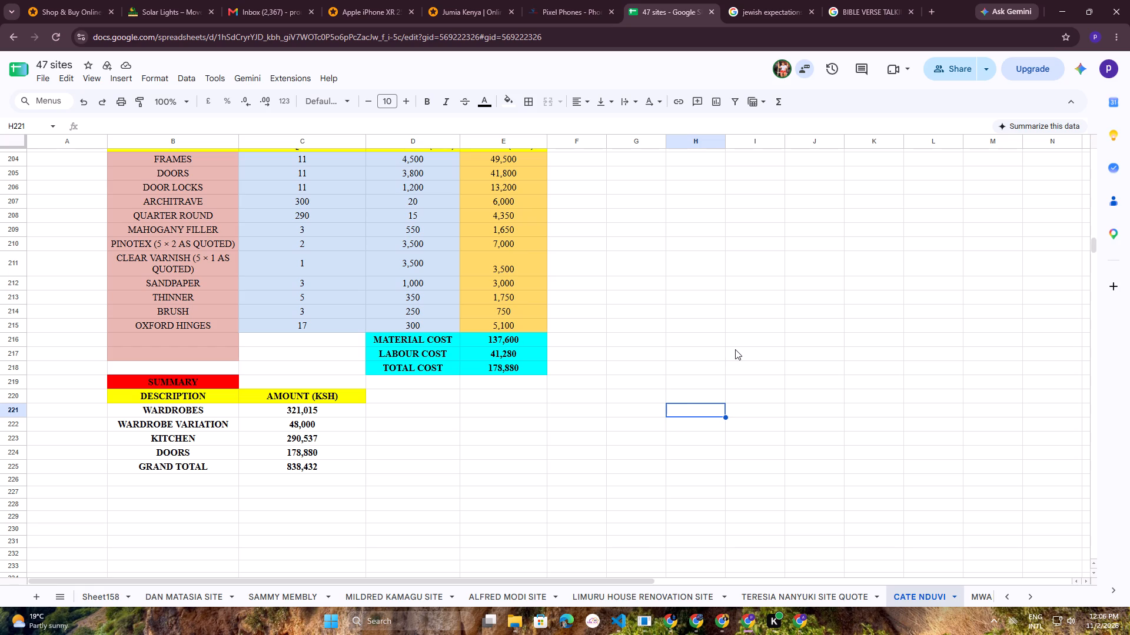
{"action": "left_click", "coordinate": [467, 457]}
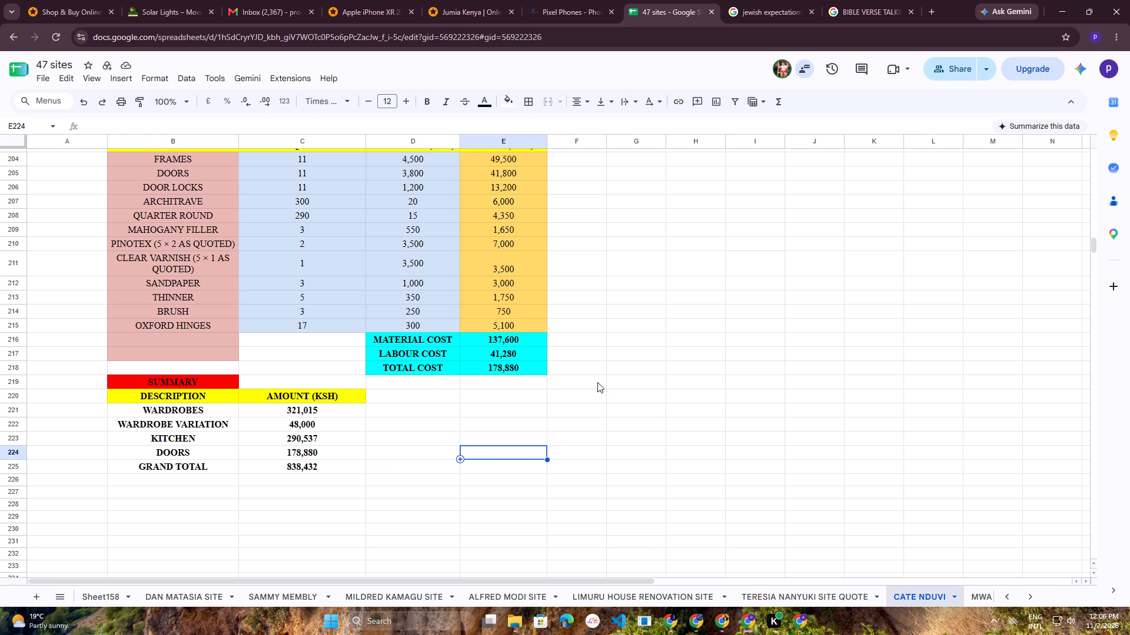
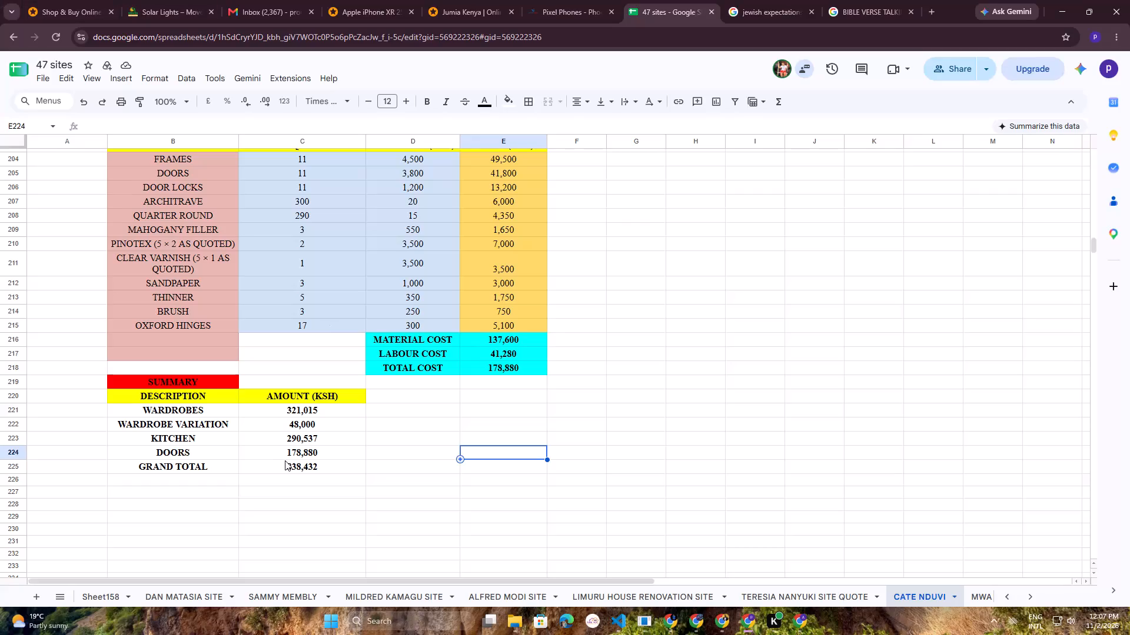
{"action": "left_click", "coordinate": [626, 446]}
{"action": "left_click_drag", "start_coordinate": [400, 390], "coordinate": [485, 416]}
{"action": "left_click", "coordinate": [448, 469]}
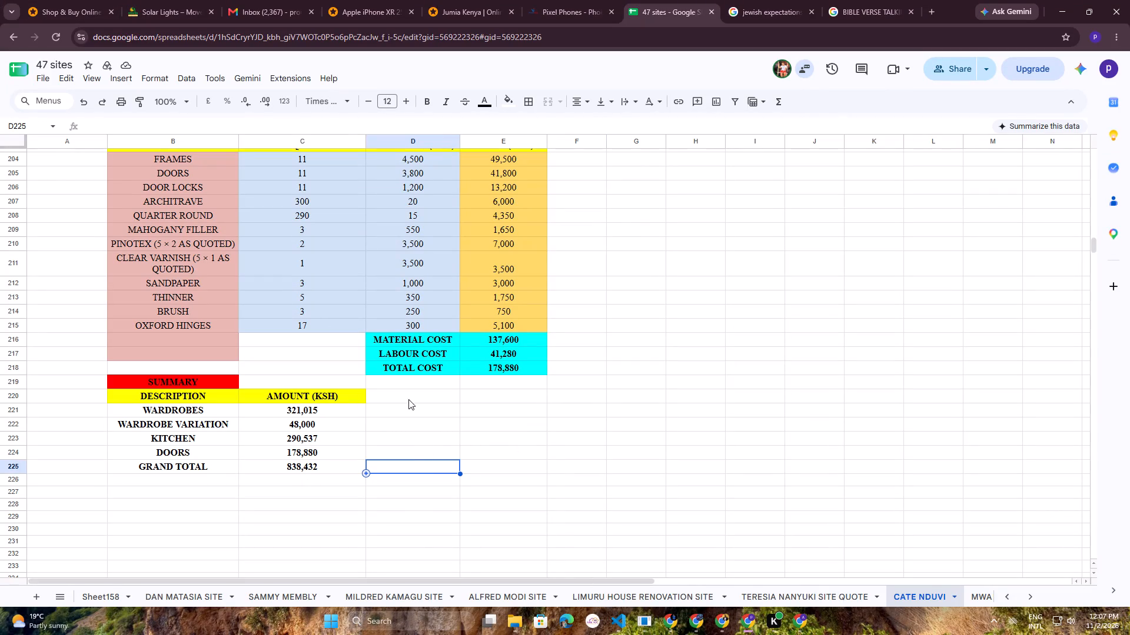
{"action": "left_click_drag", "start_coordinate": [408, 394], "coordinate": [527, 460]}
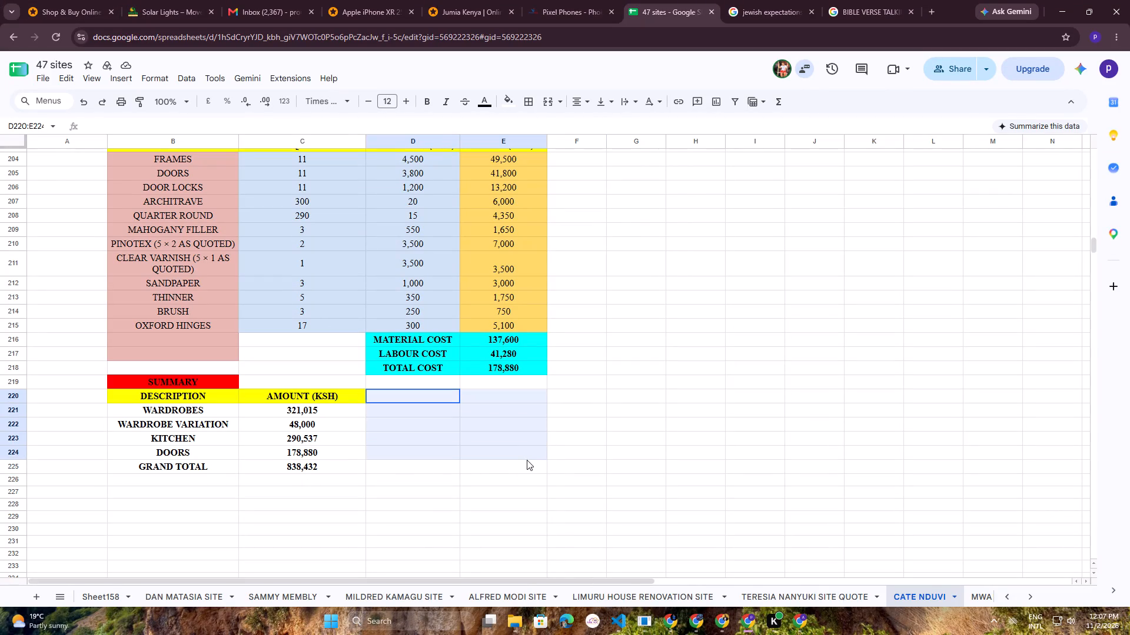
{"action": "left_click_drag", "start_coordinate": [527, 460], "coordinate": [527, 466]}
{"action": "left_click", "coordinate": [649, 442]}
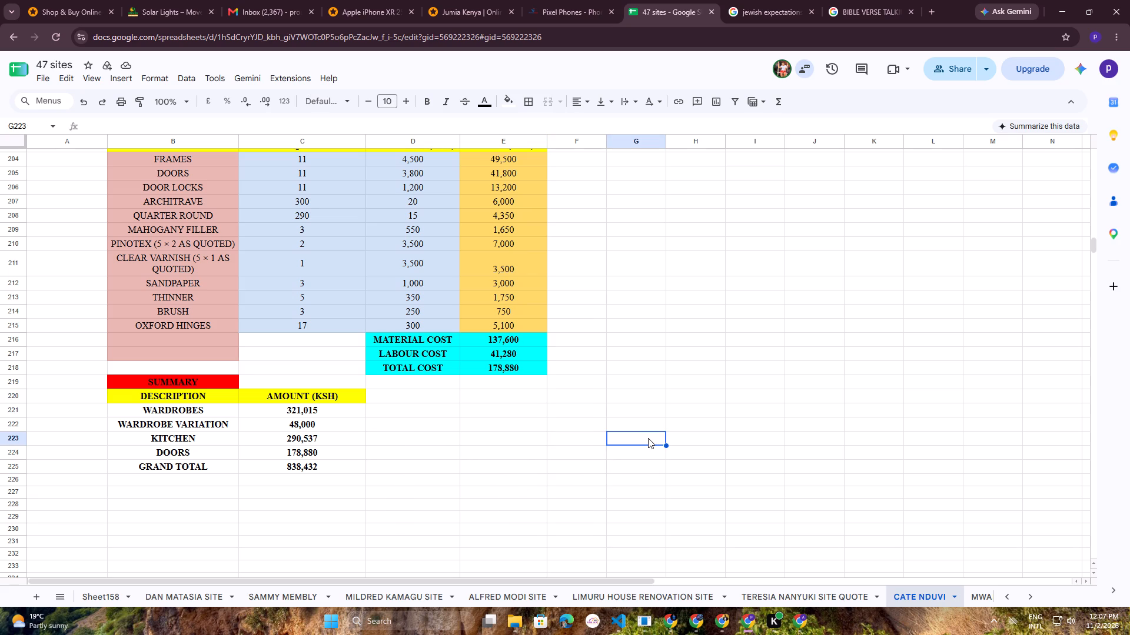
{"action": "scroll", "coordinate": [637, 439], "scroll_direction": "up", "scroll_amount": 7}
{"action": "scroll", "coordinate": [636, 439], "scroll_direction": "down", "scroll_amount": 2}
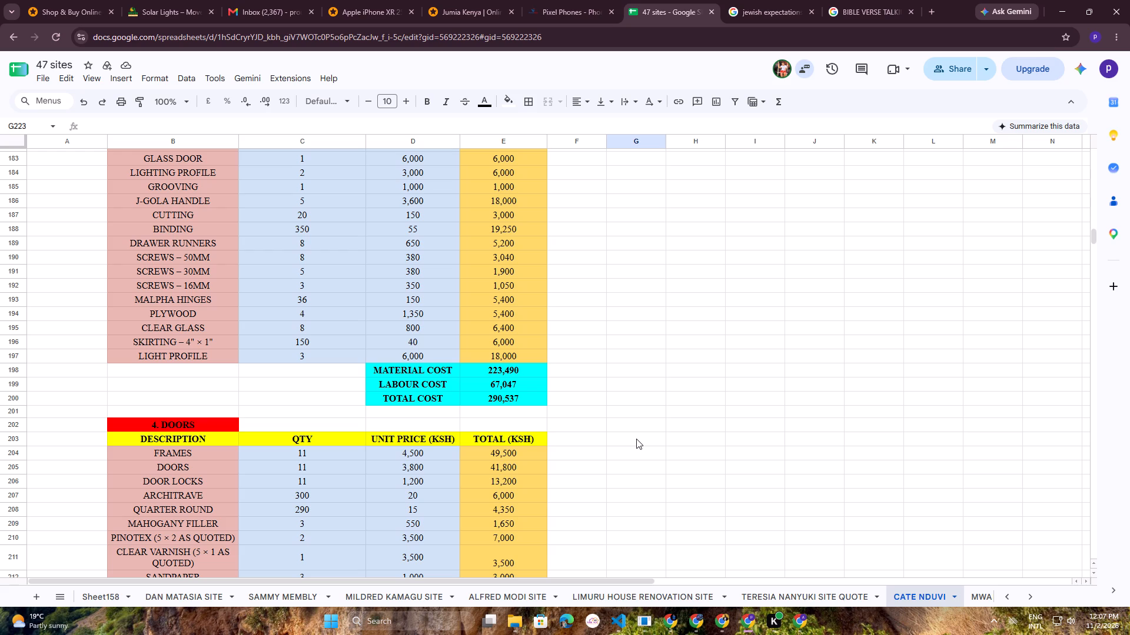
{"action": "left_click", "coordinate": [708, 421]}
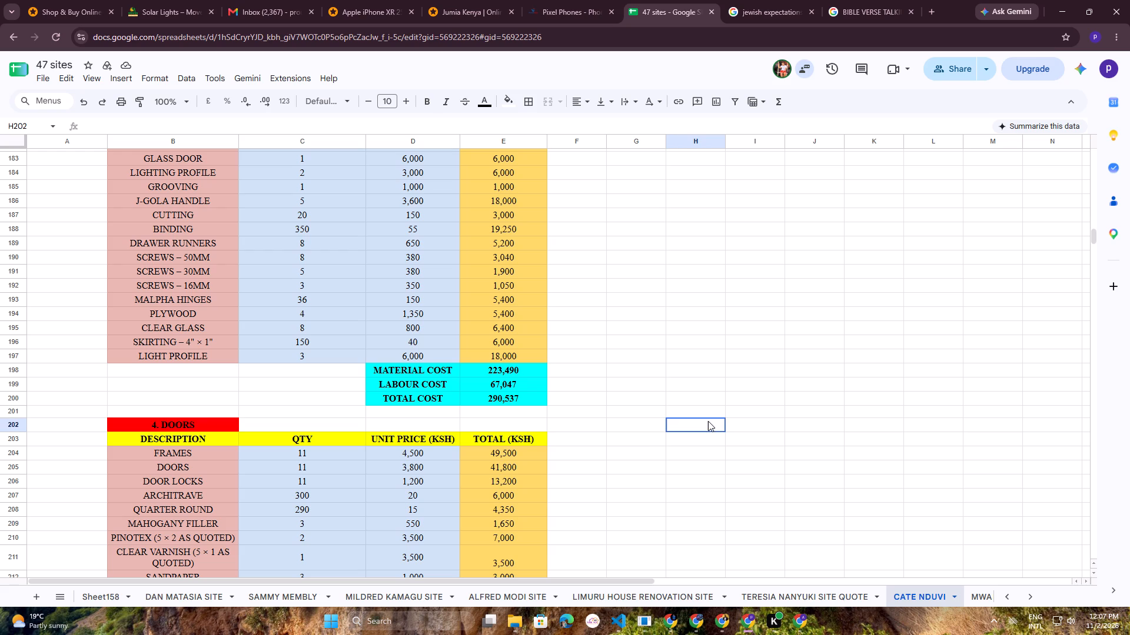
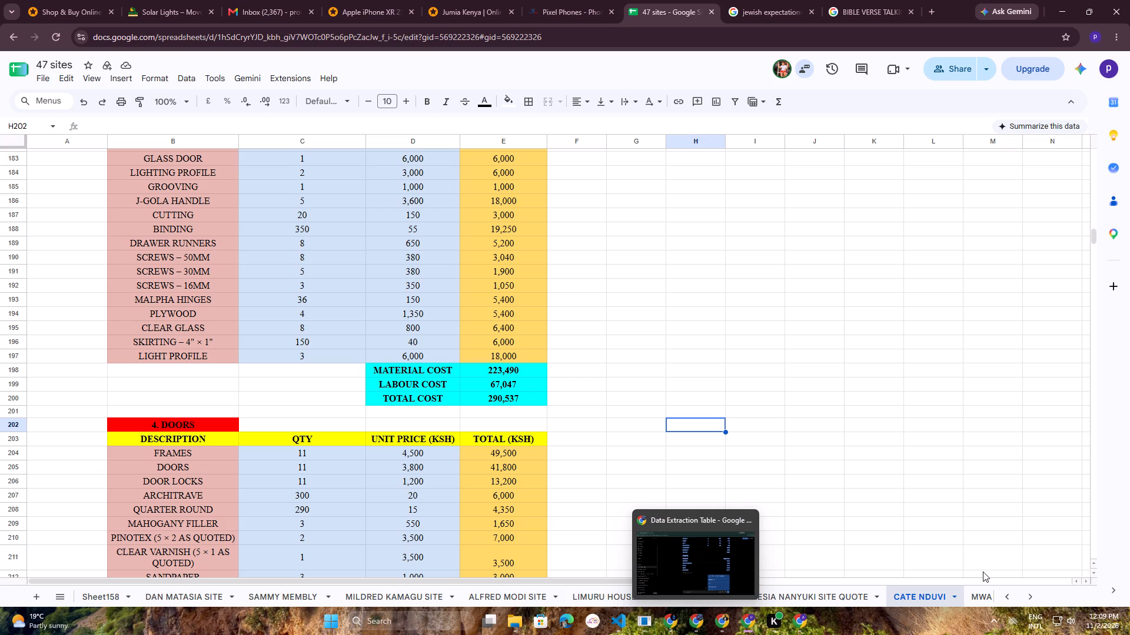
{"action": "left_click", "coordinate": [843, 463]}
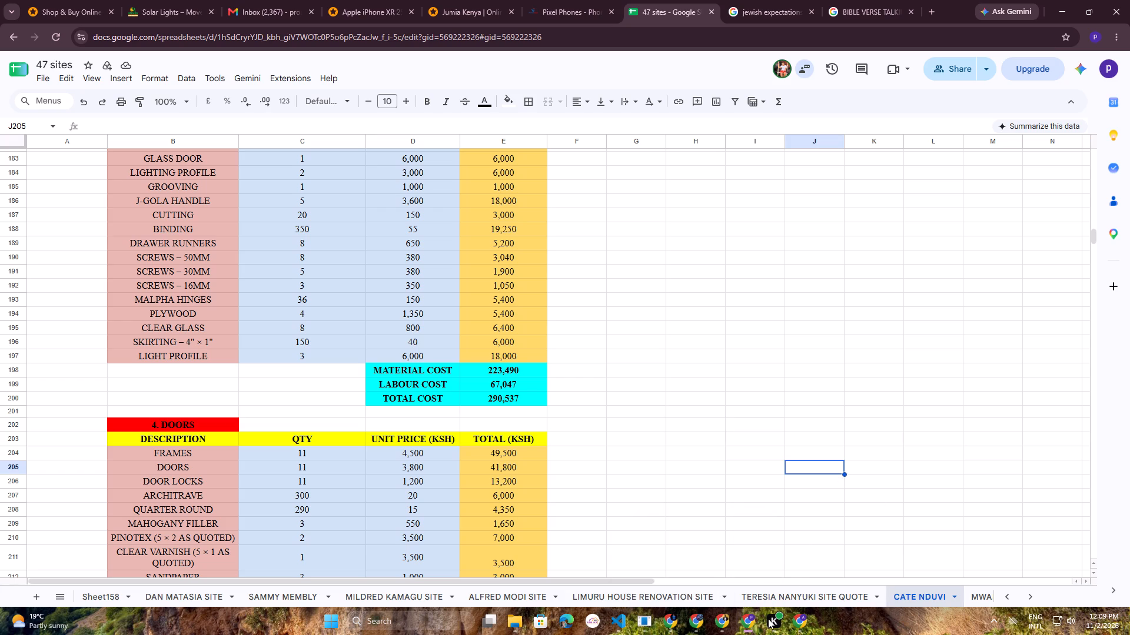
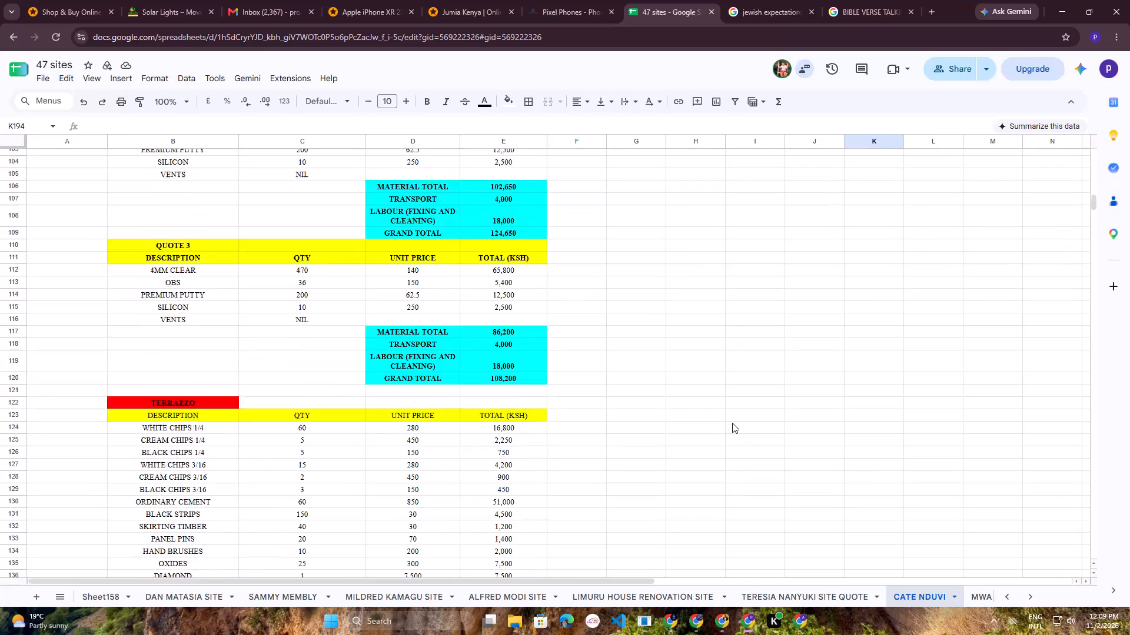
{"action": "scroll", "coordinate": [732, 423], "scroll_direction": "up", "scroll_amount": 3}
{"action": "scroll", "coordinate": [732, 423], "scroll_direction": "down", "scroll_amount": 13}
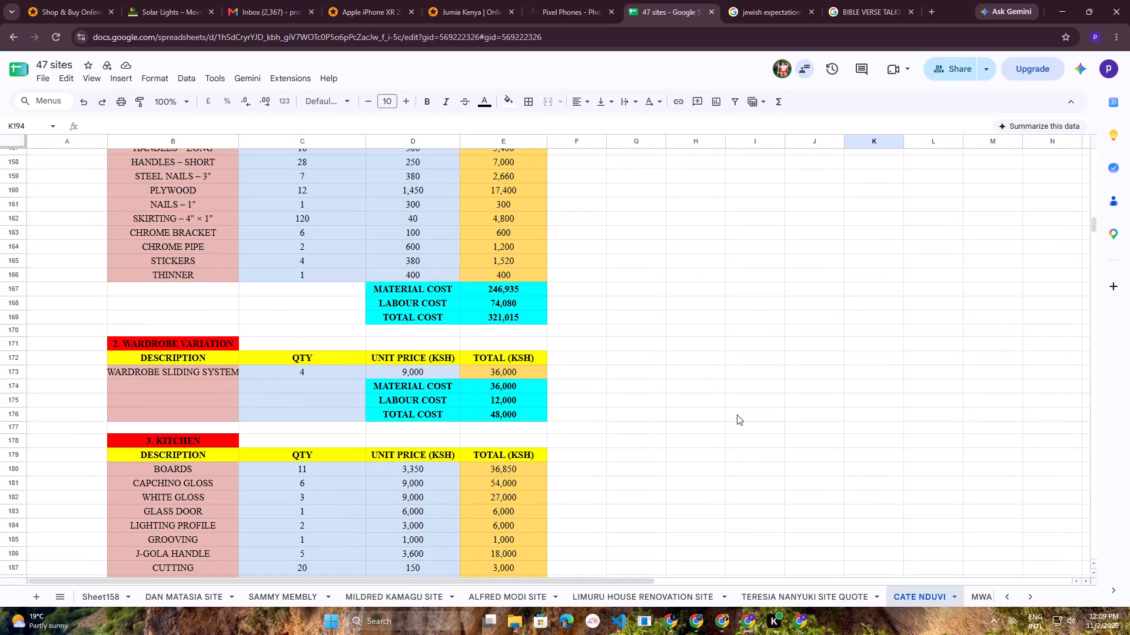
{"action": "scroll", "coordinate": [737, 415], "scroll_direction": "down", "scroll_amount": 10}
{"action": "scroll", "coordinate": [738, 418], "scroll_direction": "up", "scroll_amount": 1}
{"action": "scroll", "coordinate": [739, 417], "scroll_direction": "down", "scroll_amount": 6}
{"action": "scroll", "coordinate": [741, 420], "scroll_direction": "up", "scroll_amount": 4}
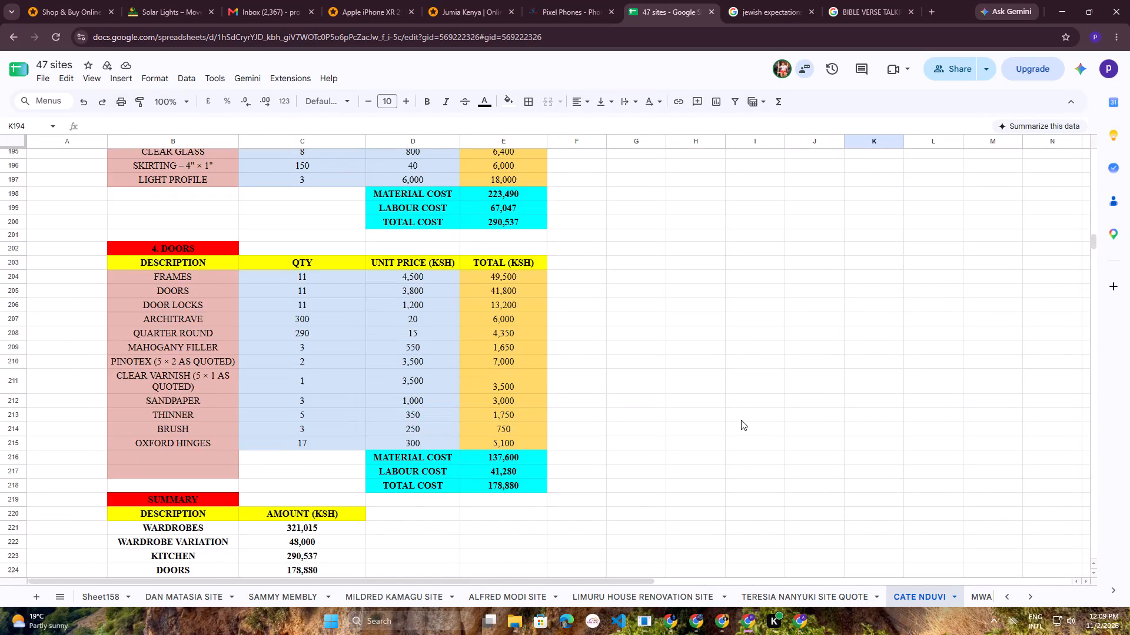
{"action": "scroll", "coordinate": [741, 420], "scroll_direction": "up", "scroll_amount": 6}
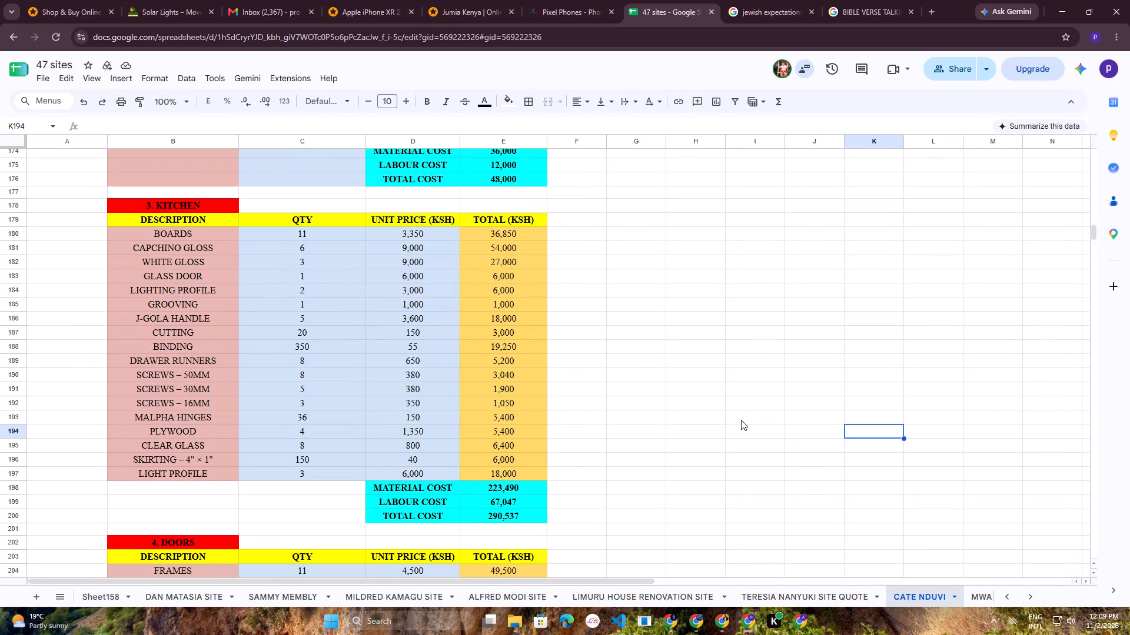
{"action": "scroll", "coordinate": [741, 420], "scroll_direction": "down", "scroll_amount": 2}
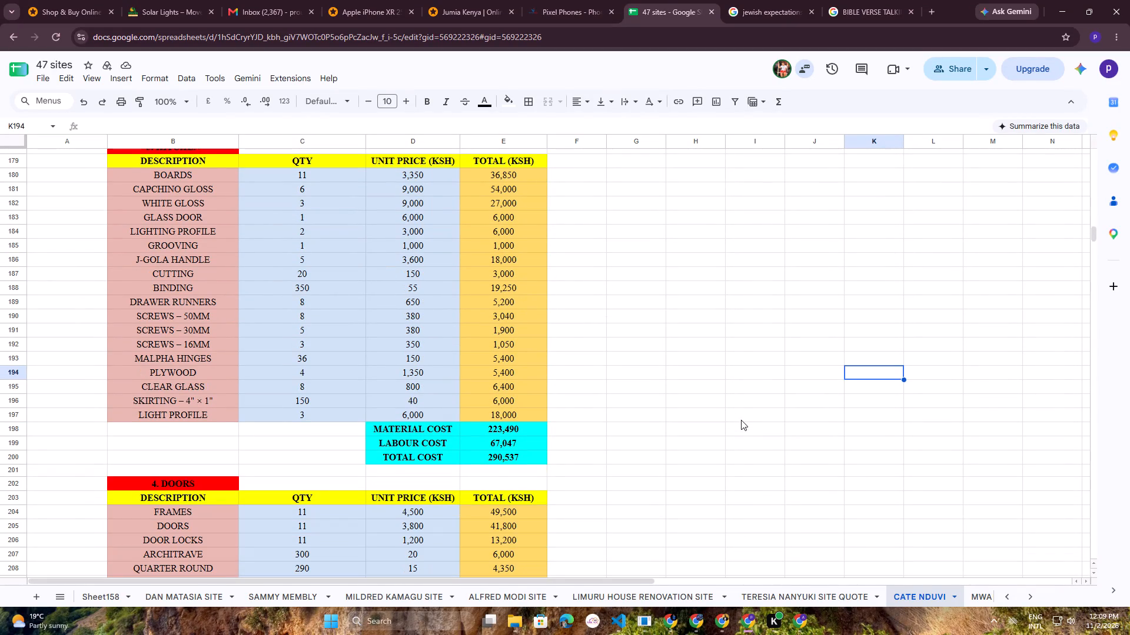
{"action": "scroll", "coordinate": [741, 420], "scroll_direction": "up", "scroll_amount": 1}
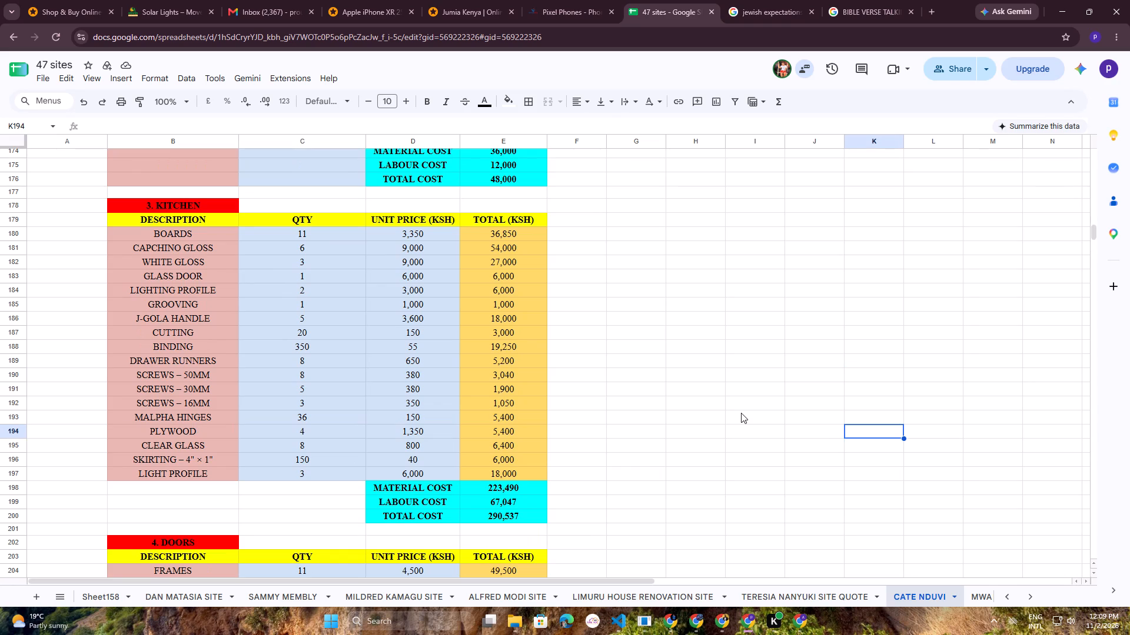
{"action": "left_click", "coordinate": [723, 435]}
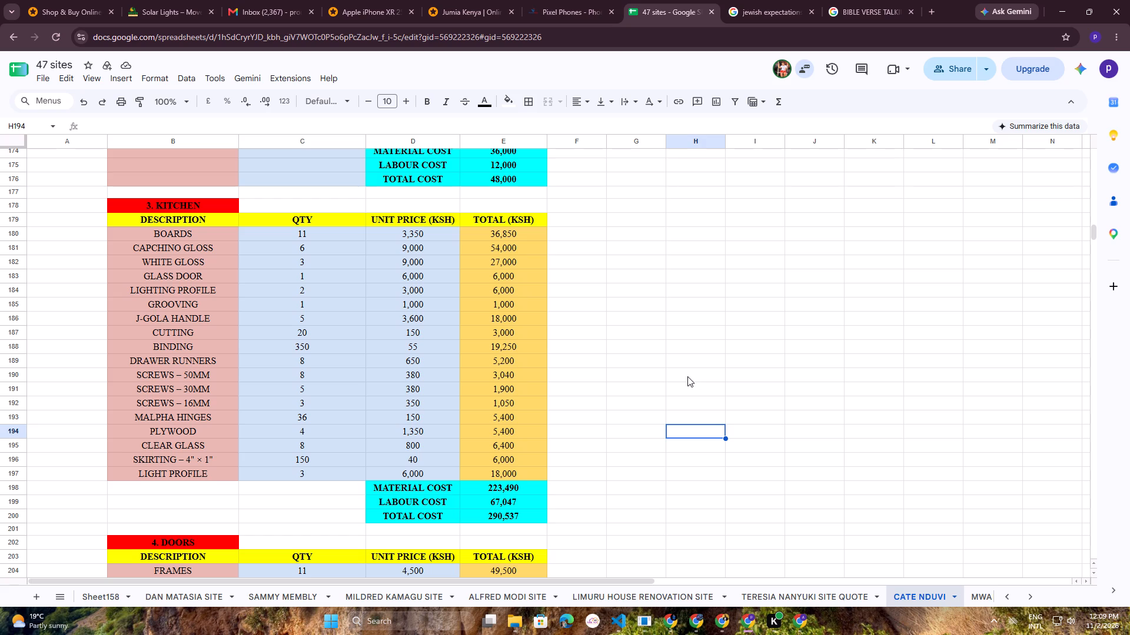
{"action": "scroll", "coordinate": [687, 376], "scroll_direction": "down", "scroll_amount": 7}
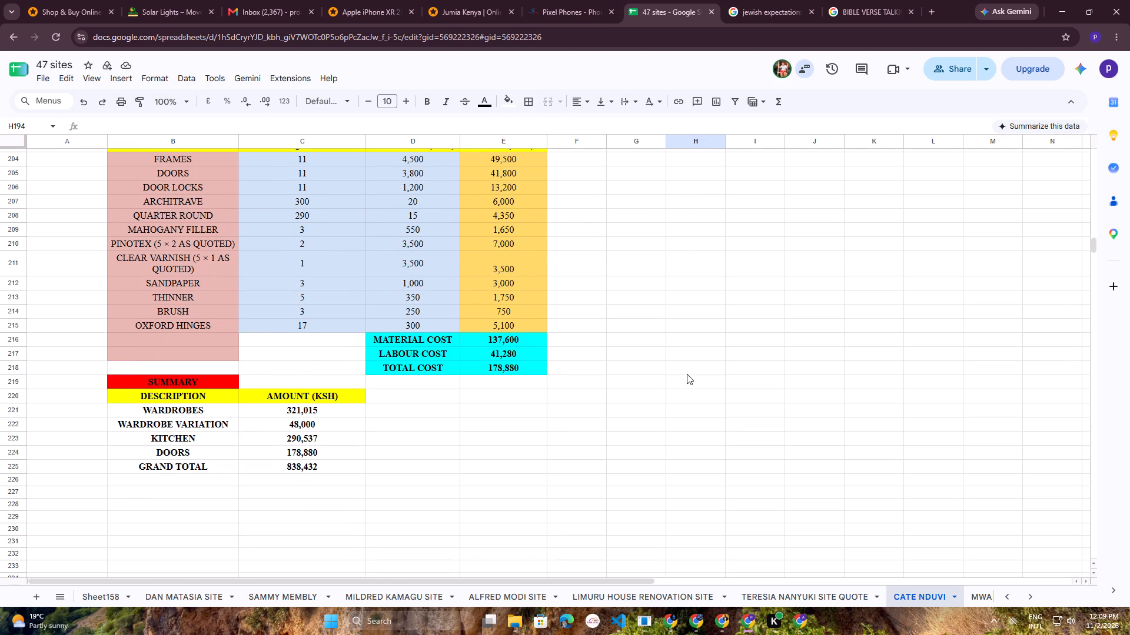
{"action": "scroll", "coordinate": [687, 374], "scroll_direction": "up", "scroll_amount": 3}
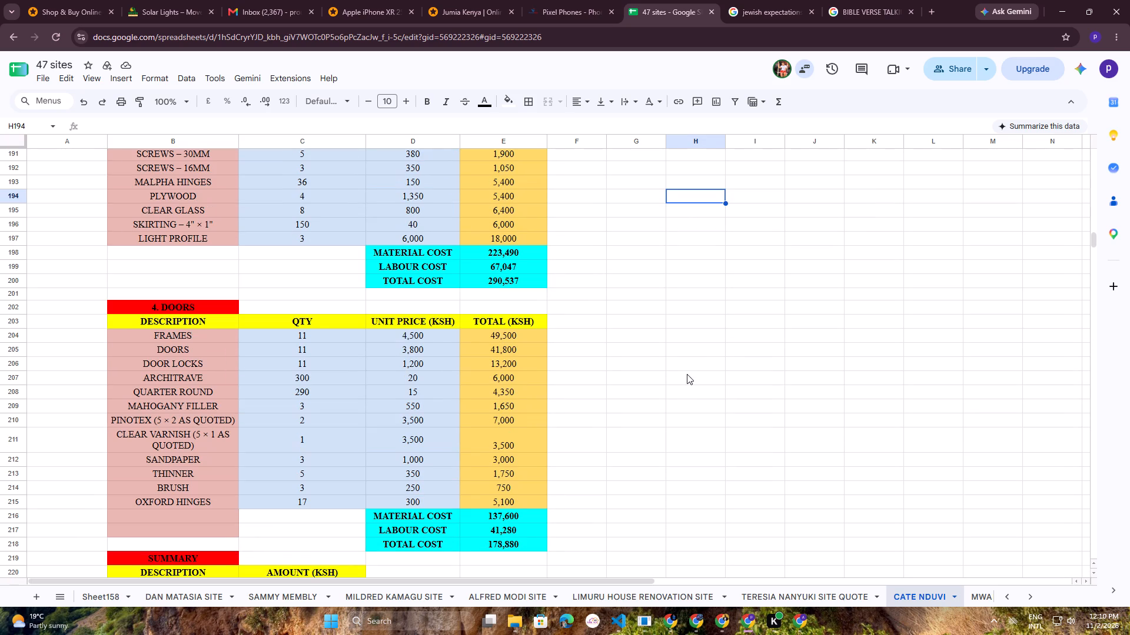
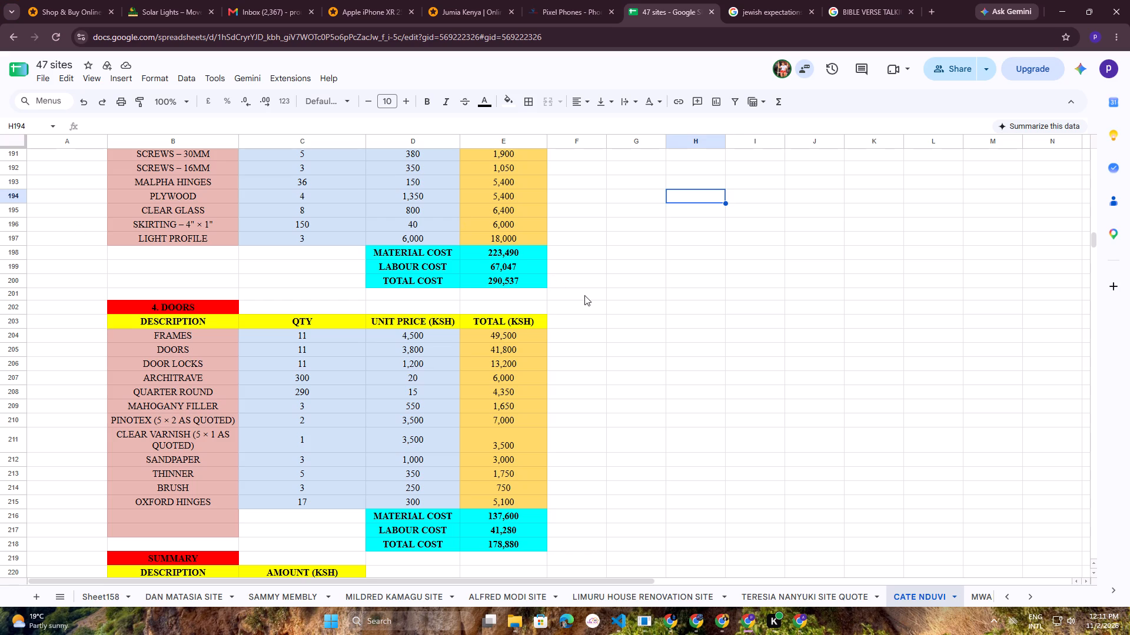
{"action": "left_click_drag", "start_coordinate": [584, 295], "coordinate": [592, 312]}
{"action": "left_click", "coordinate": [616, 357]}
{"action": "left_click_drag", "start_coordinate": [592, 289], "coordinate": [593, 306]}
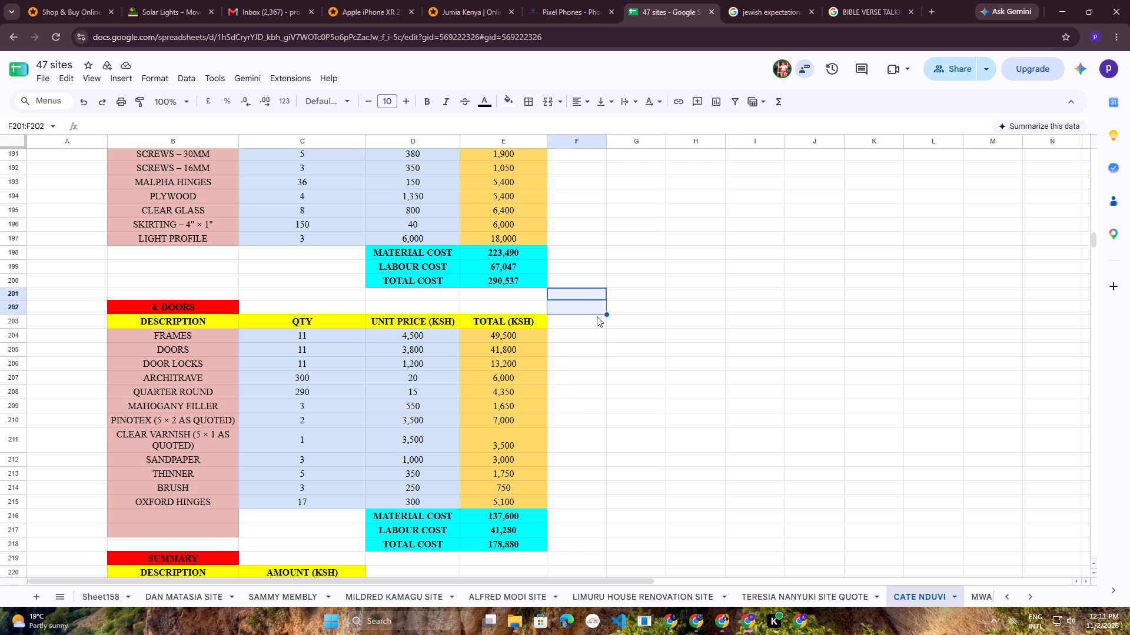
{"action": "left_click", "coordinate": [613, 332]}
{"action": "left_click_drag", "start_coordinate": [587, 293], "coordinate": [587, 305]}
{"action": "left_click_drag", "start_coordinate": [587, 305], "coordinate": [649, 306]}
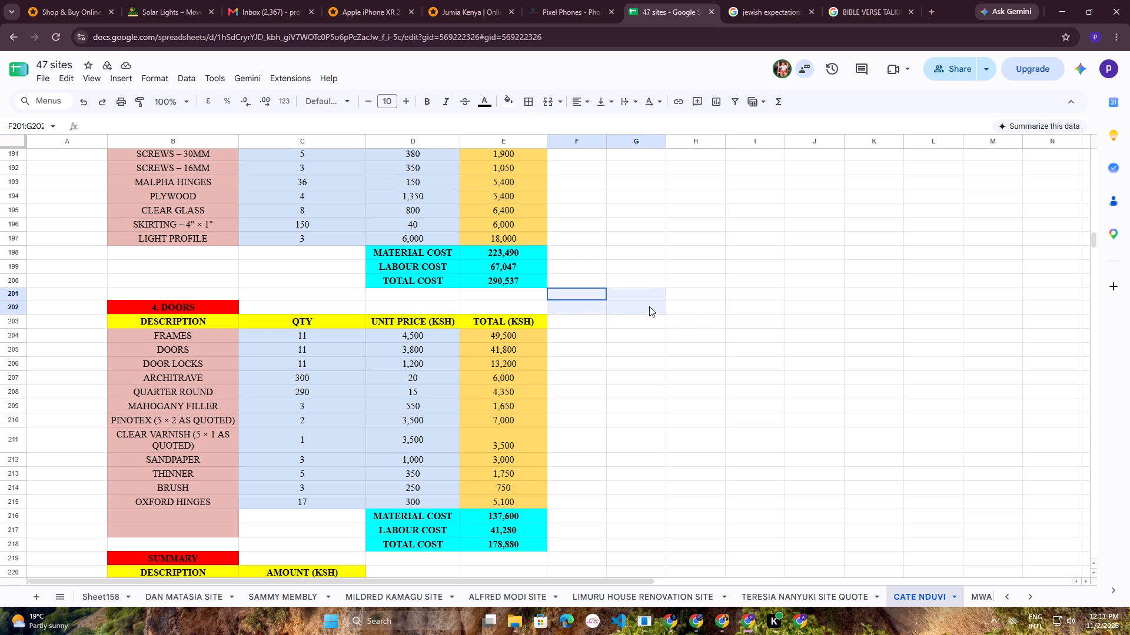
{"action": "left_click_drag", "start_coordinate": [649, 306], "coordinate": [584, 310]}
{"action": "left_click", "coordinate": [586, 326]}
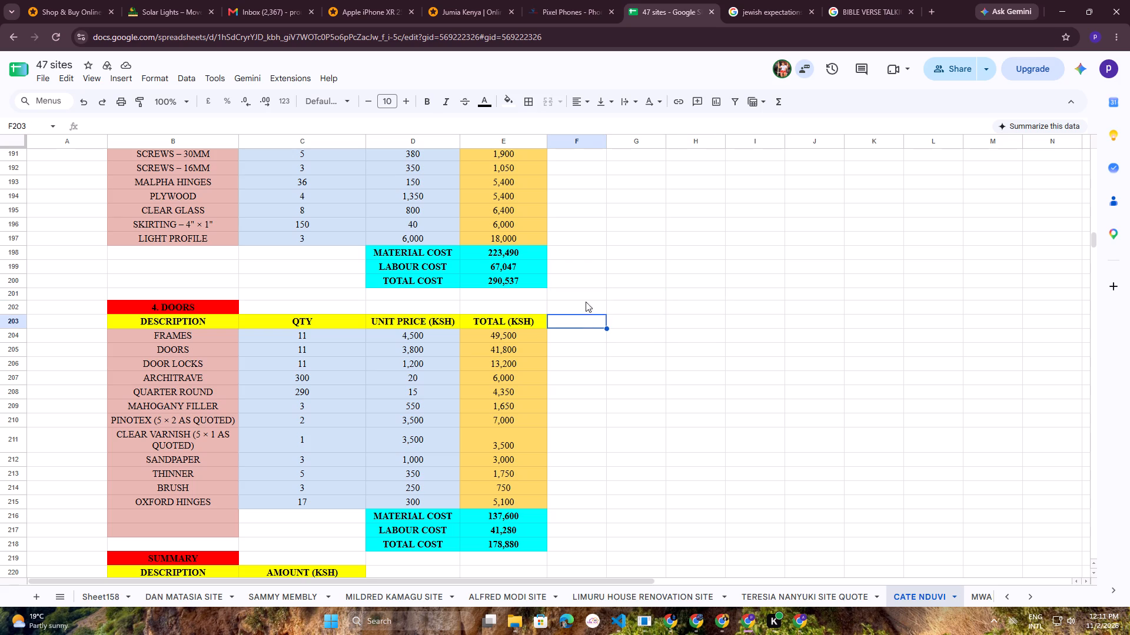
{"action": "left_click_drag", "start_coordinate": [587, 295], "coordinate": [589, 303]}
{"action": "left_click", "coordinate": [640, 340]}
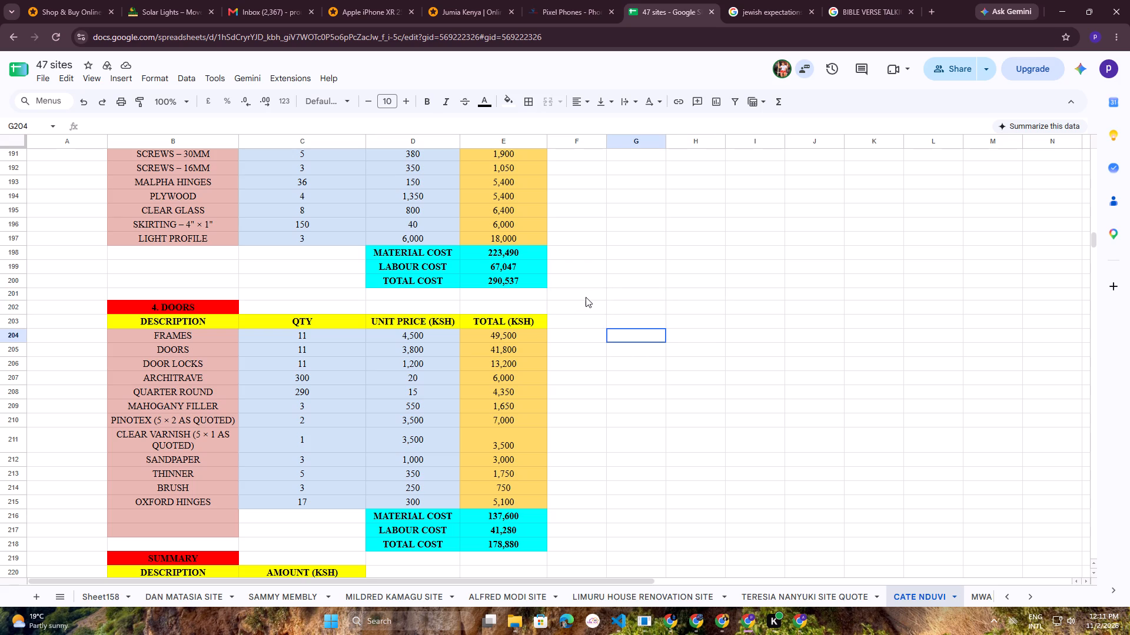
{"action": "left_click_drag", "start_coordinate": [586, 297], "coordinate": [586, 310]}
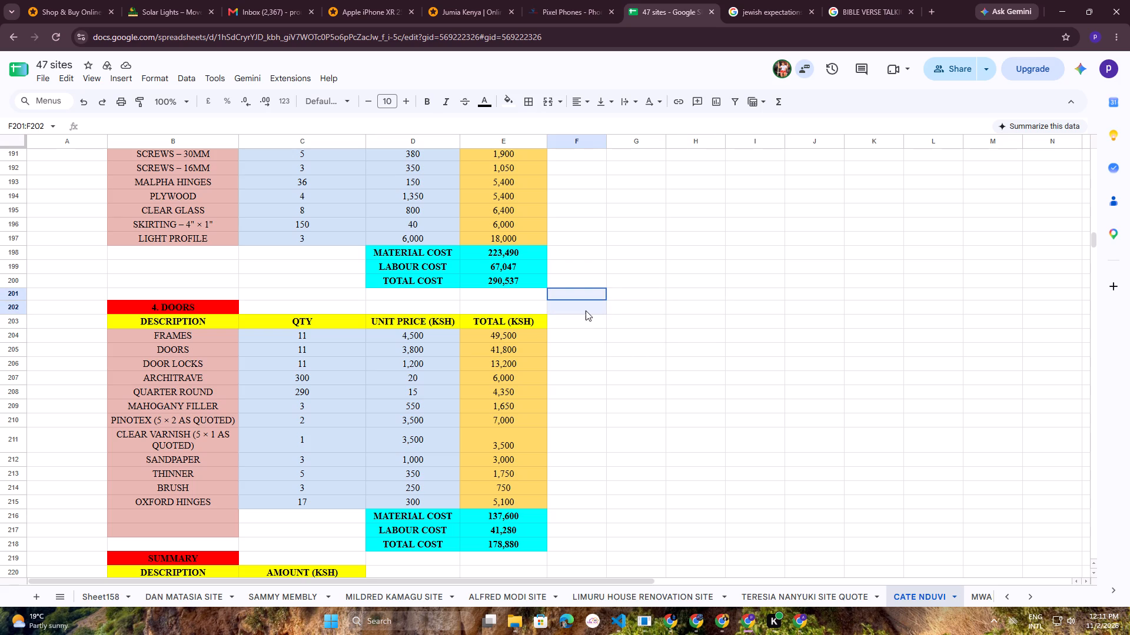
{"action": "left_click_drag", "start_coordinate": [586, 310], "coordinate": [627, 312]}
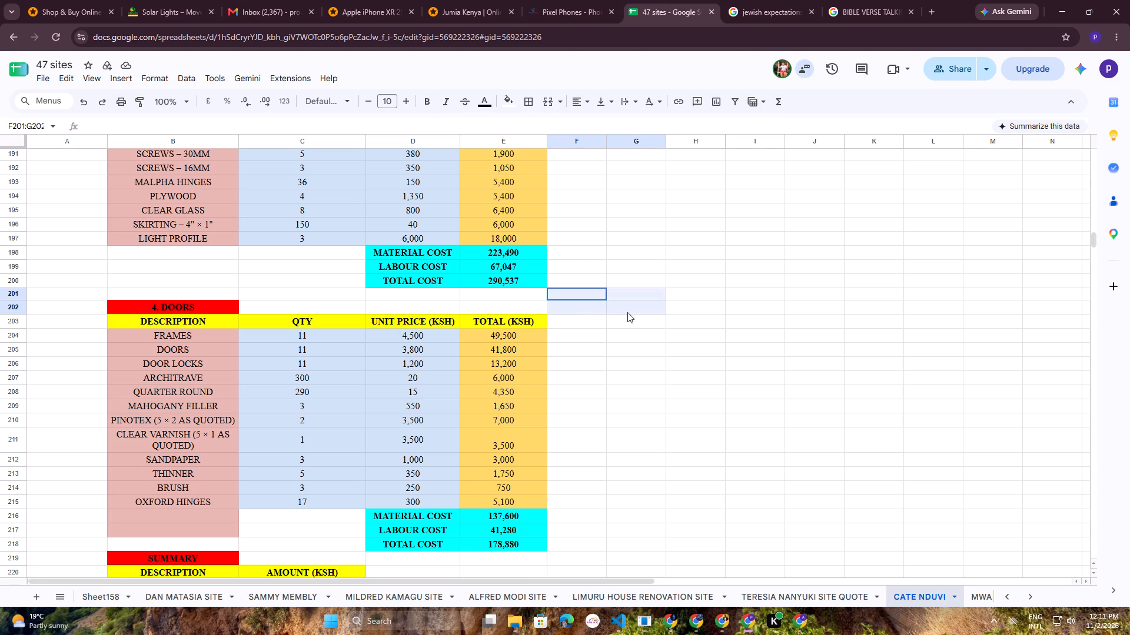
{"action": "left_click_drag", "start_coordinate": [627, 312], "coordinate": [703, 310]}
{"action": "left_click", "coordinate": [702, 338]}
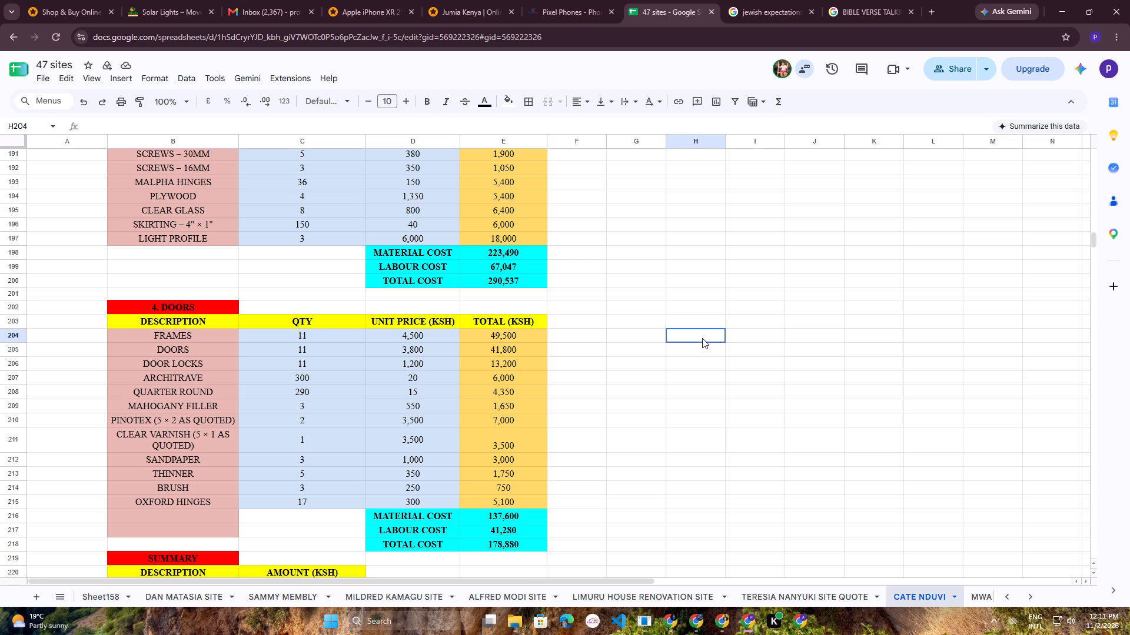